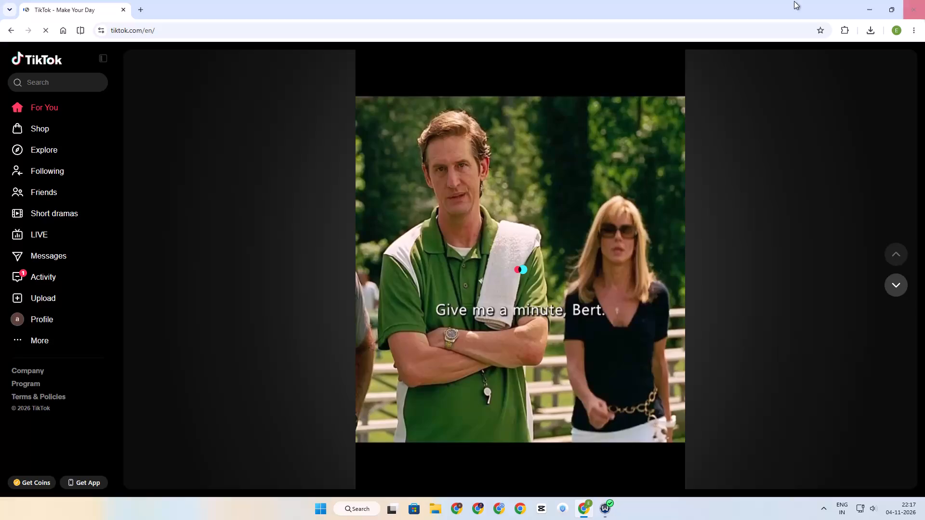
Close the browser window showing TikTok.
{"action": "left_click", "coordinate": [924, 7]}
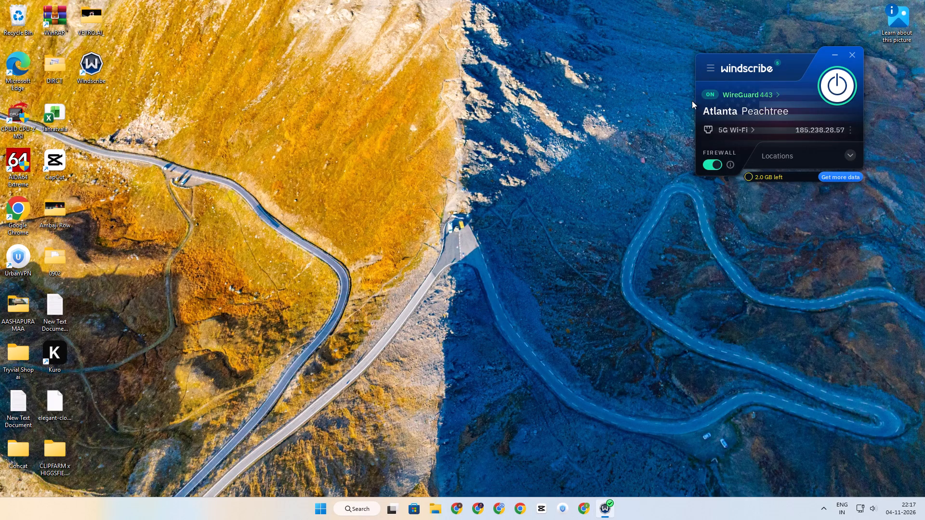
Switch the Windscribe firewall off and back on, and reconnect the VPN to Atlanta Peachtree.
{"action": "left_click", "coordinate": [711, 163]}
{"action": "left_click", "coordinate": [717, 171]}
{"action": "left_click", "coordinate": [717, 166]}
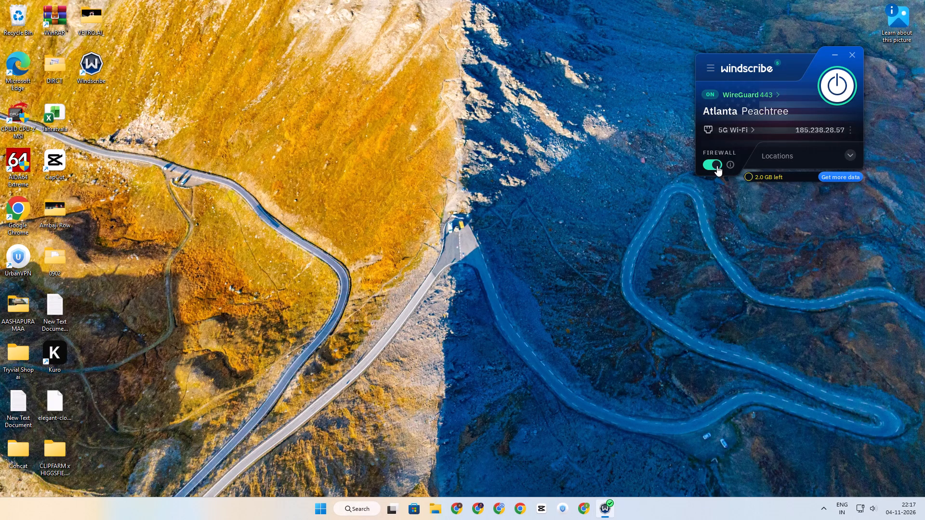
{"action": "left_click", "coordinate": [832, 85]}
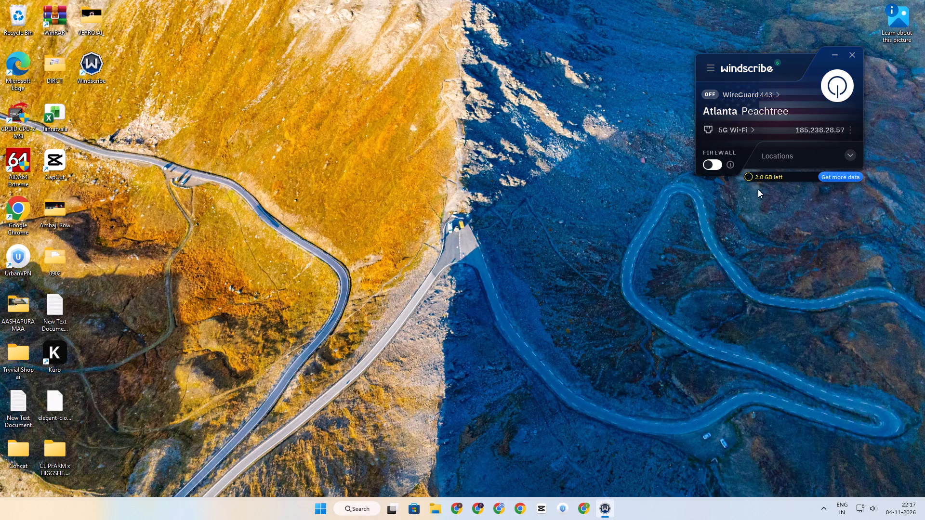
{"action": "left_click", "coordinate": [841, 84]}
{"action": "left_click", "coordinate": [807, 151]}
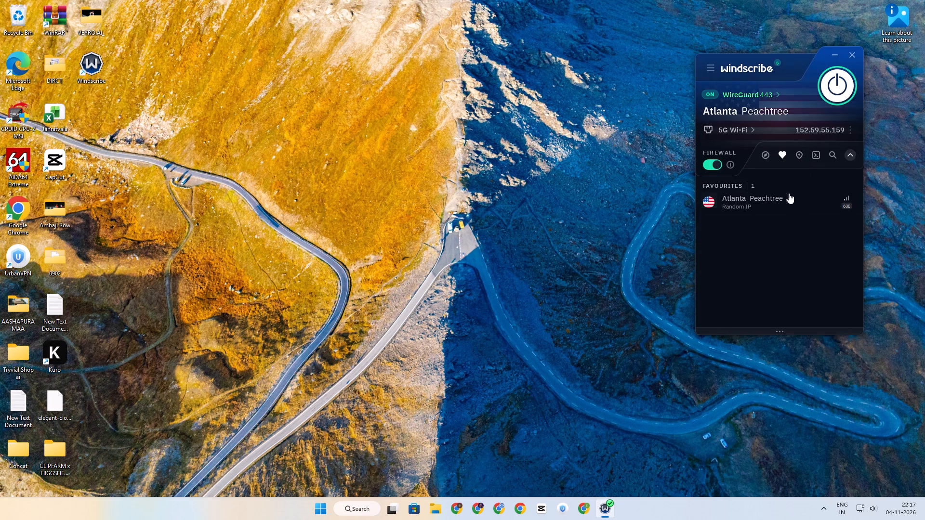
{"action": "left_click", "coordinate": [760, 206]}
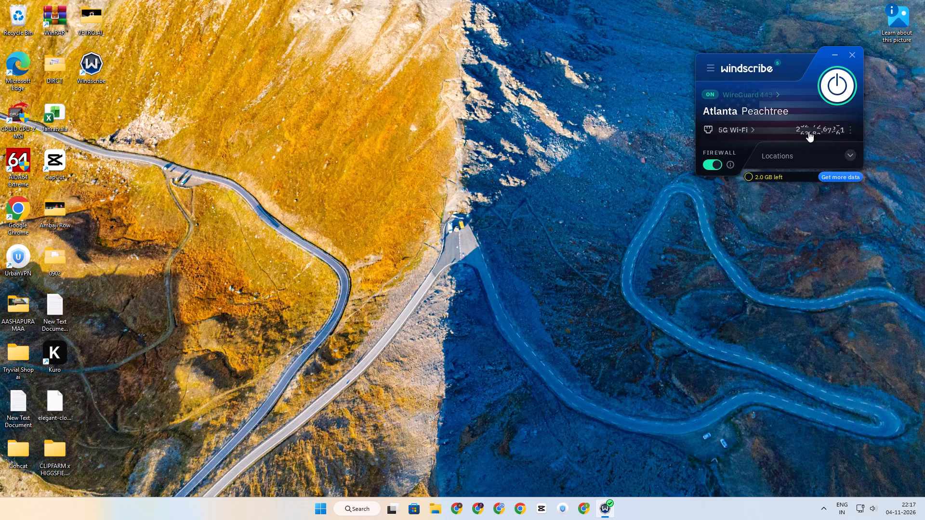
Disconnect the Windscribe VPN and minimise its window.
{"action": "left_click", "coordinate": [840, 79]}
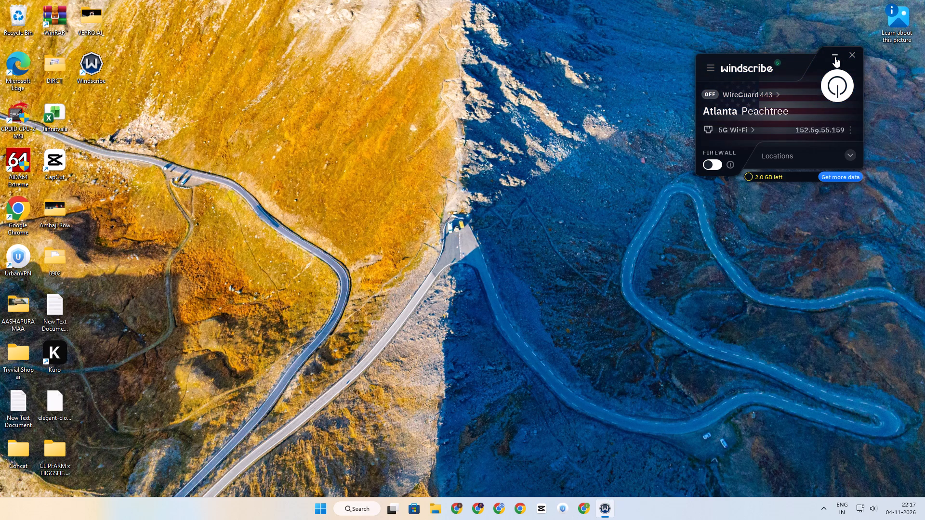
{"action": "left_click", "coordinate": [835, 57]}
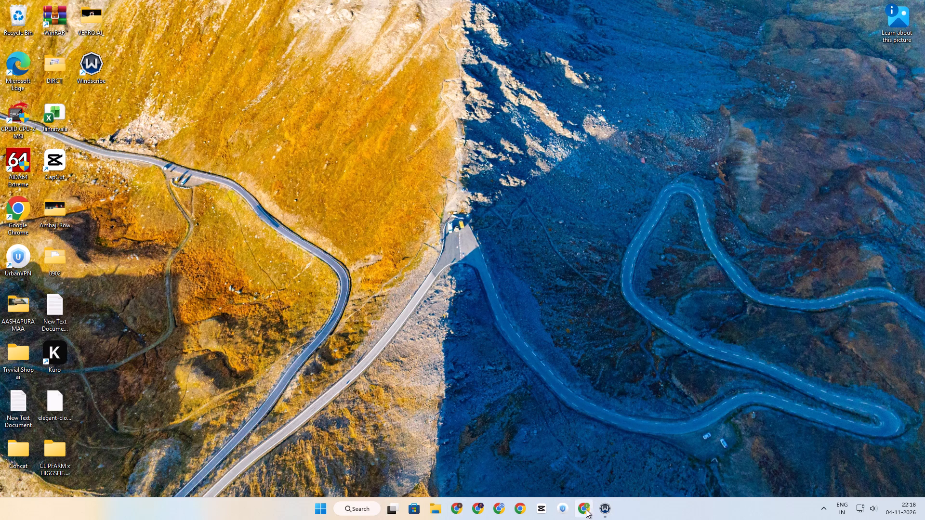
In the Downloads folder, preview the videos 1103 and "!! DAY 1 of a MONTH OF STREAMING !!", closing the player after each.
{"action": "left_click", "coordinate": [434, 509]}
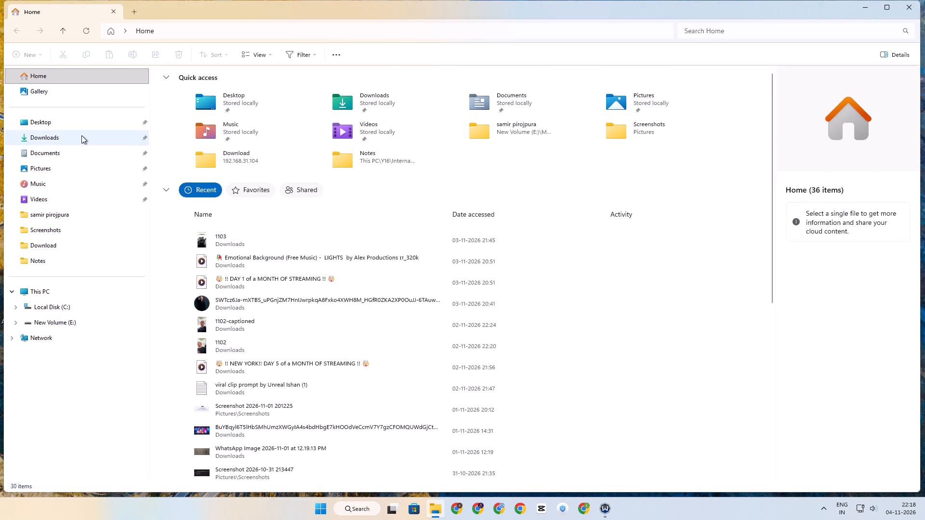
{"action": "left_click", "coordinate": [81, 135]}
{"action": "double_click", "coordinate": [187, 203]}
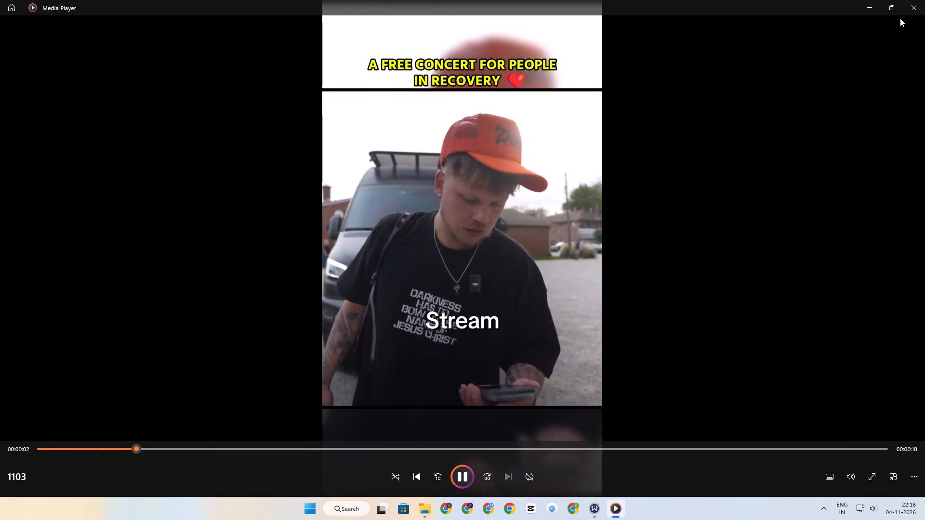
{"action": "left_click", "coordinate": [899, 19]}
{"action": "left_click", "coordinate": [910, 9]}
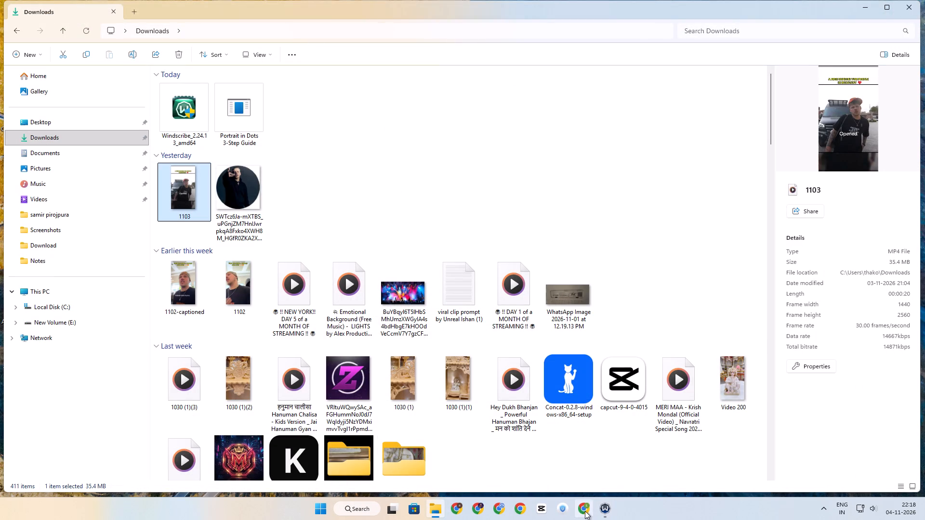
{"action": "double_click", "coordinate": [518, 303]}
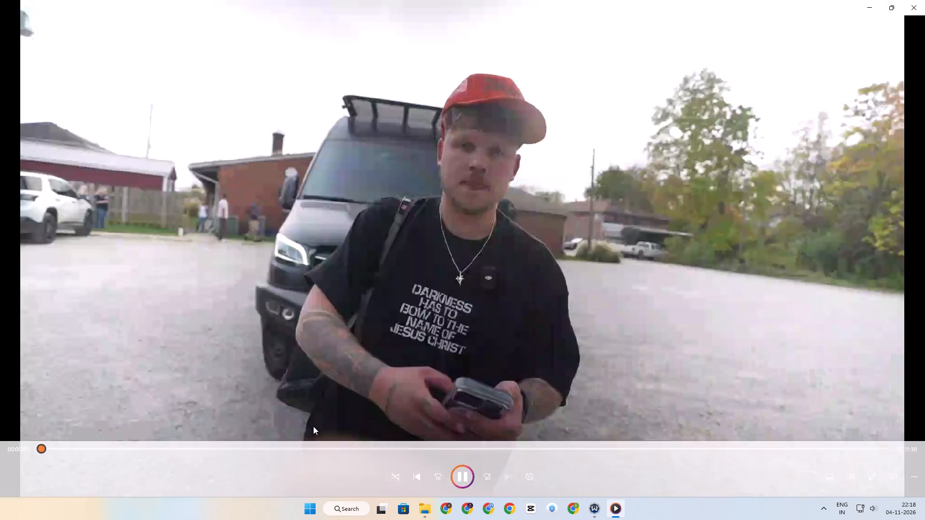
{"action": "left_click", "coordinate": [306, 447]}
{"action": "left_click", "coordinate": [918, 0]}
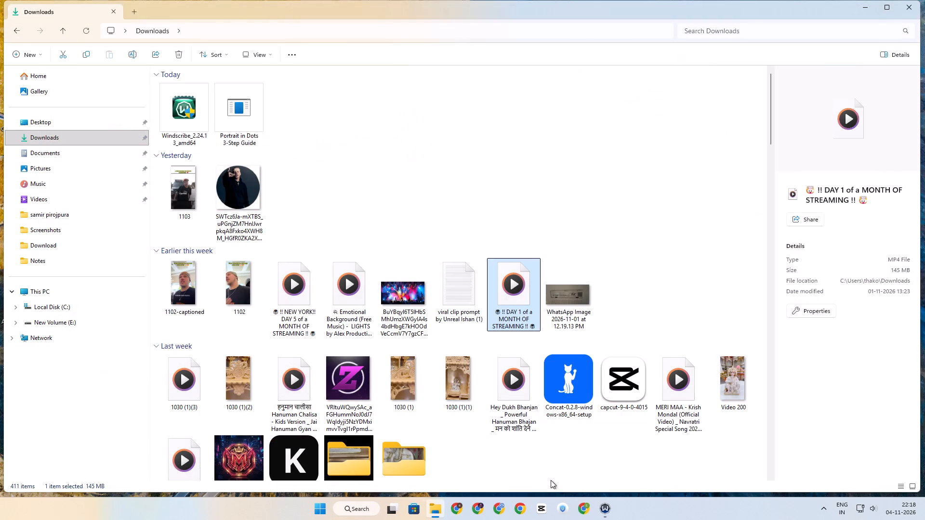
Switch to Google Chrome and search the web for "video to clip".
{"action": "left_click", "coordinate": [583, 506]}
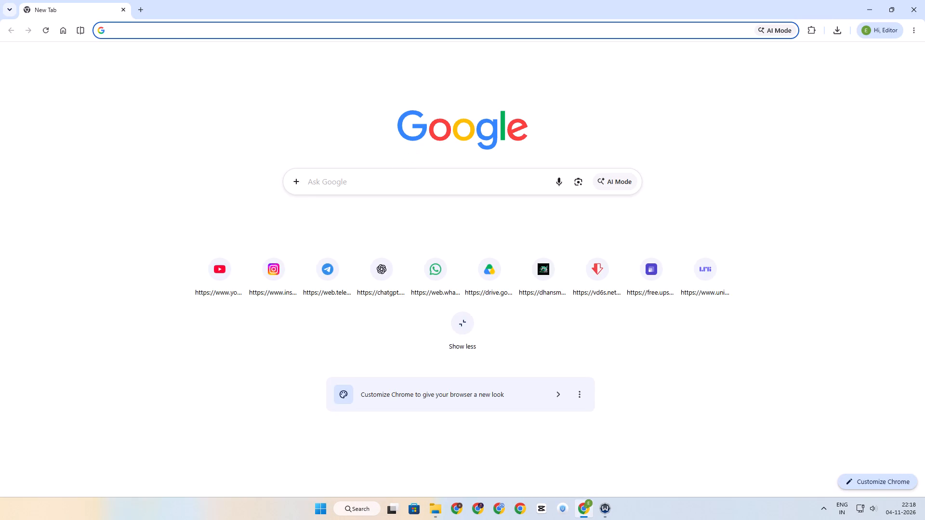
{"action": "left_click", "coordinate": [376, 170]}
{"action": "type", "text": "video to clip"}
{"action": "key", "text": "Return"}
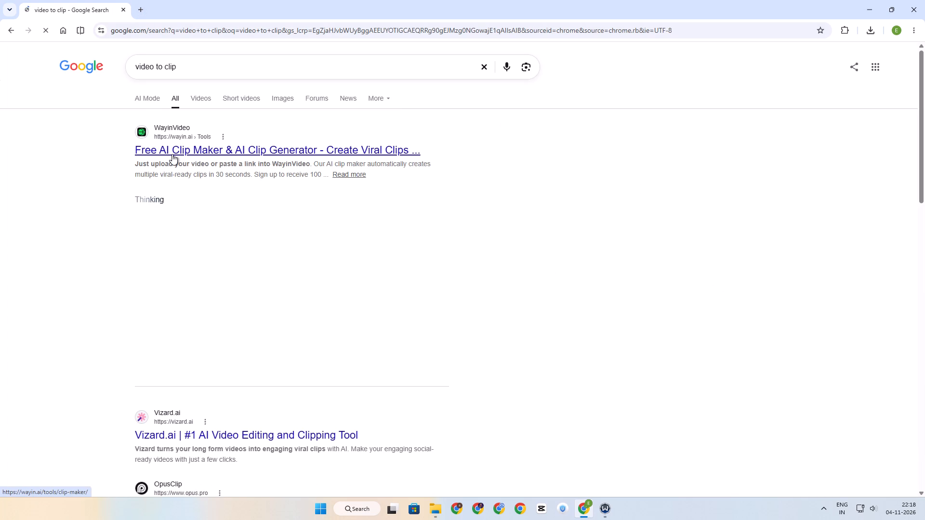
{"action": "triple_click", "coordinate": [169, 153]}
{"action": "left_click", "coordinate": [169, 153]}
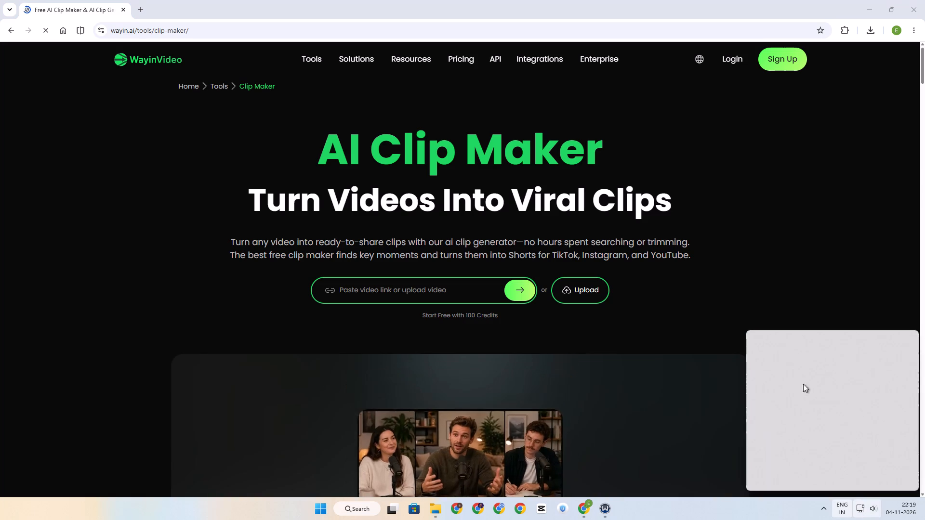
{"action": "left_click", "coordinate": [797, 354]}
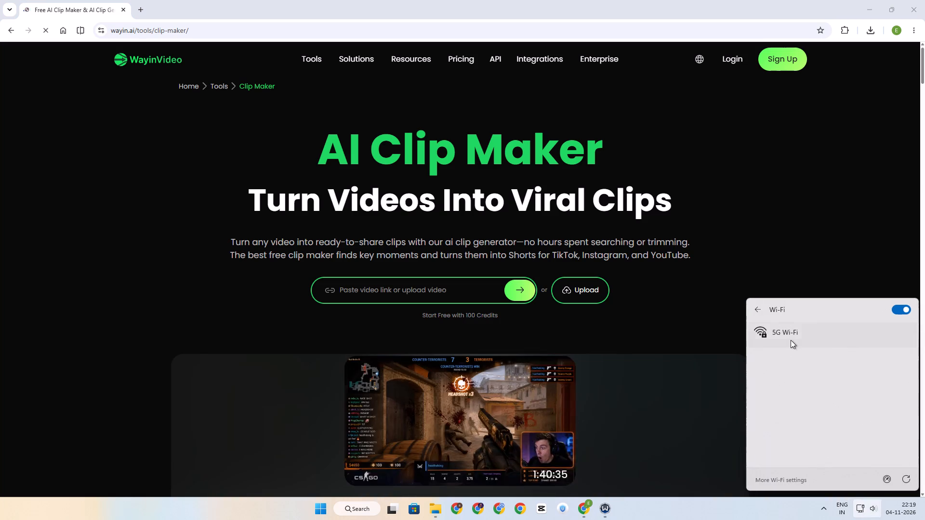
{"action": "left_click", "coordinate": [890, 489]}
{"action": "left_click", "coordinate": [884, 480]}
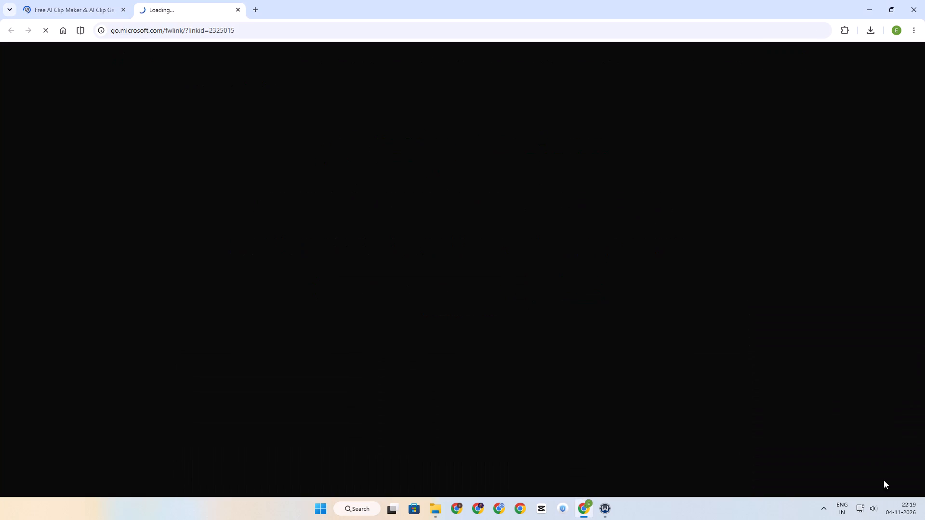
Return to the AI Clip Maker page and start a video upload.
{"action": "left_click", "coordinate": [46, 0]}
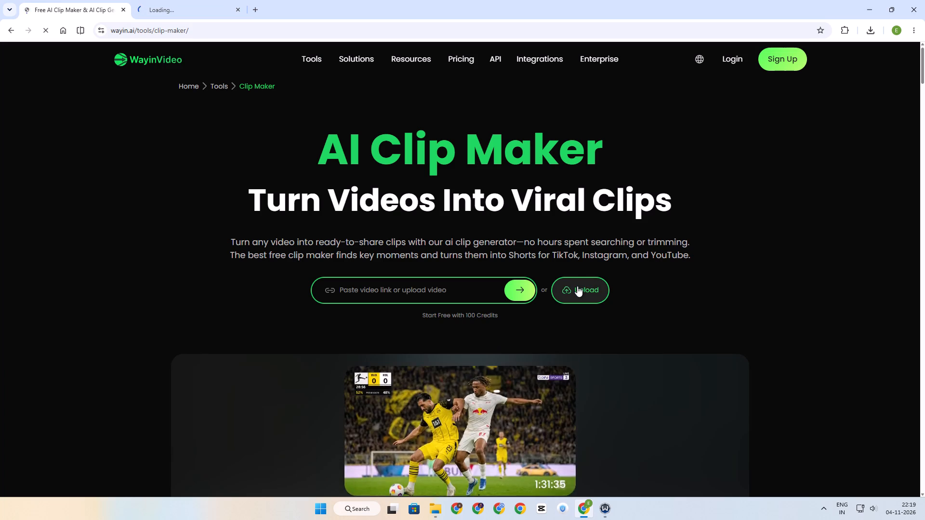
{"action": "left_click", "coordinate": [578, 288]}
{"action": "triple_click", "coordinate": [578, 288]}
{"action": "left_click", "coordinate": [578, 288]}
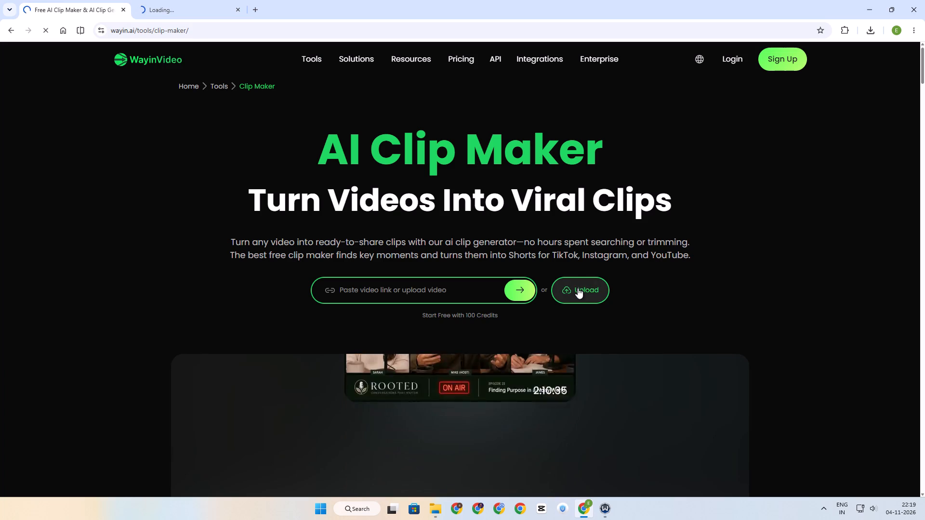
Check the internet speed test page while WayinVideo loads, and return to WayinVideo.
{"action": "left_click", "coordinate": [222, 0]}
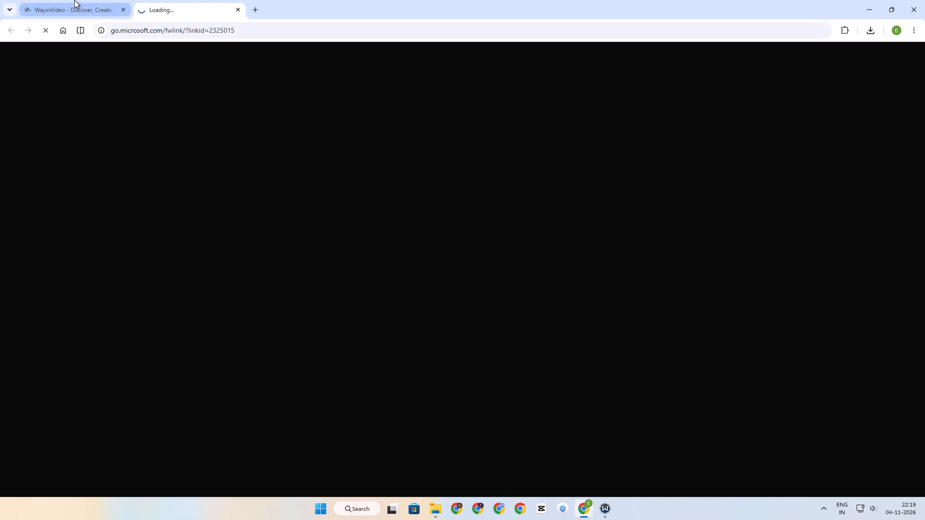
{"action": "left_click", "coordinate": [74, 0]}
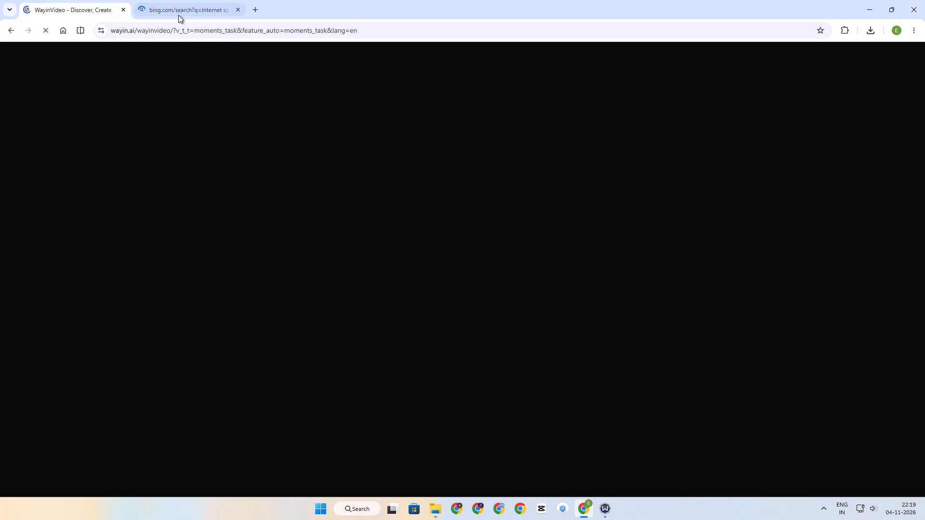
{"action": "left_click", "coordinate": [182, 13]}
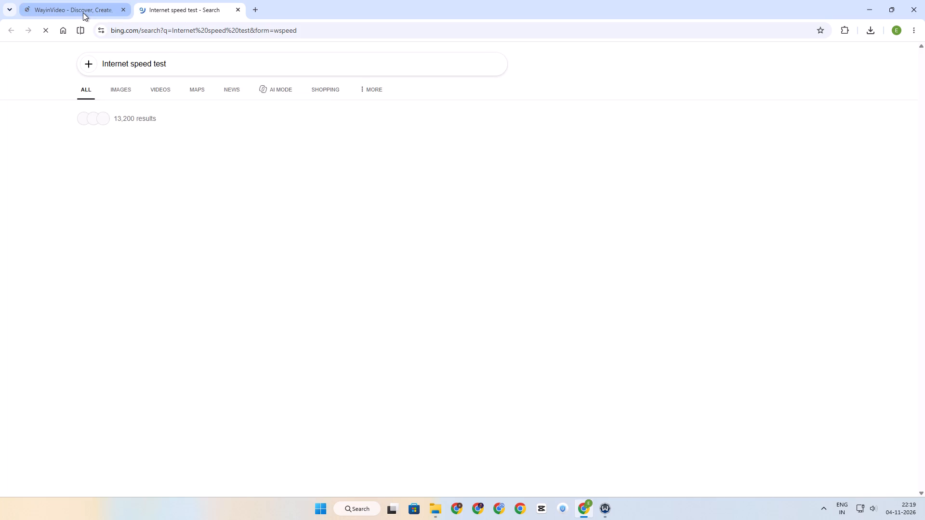
{"action": "left_click", "coordinate": [83, 13]}
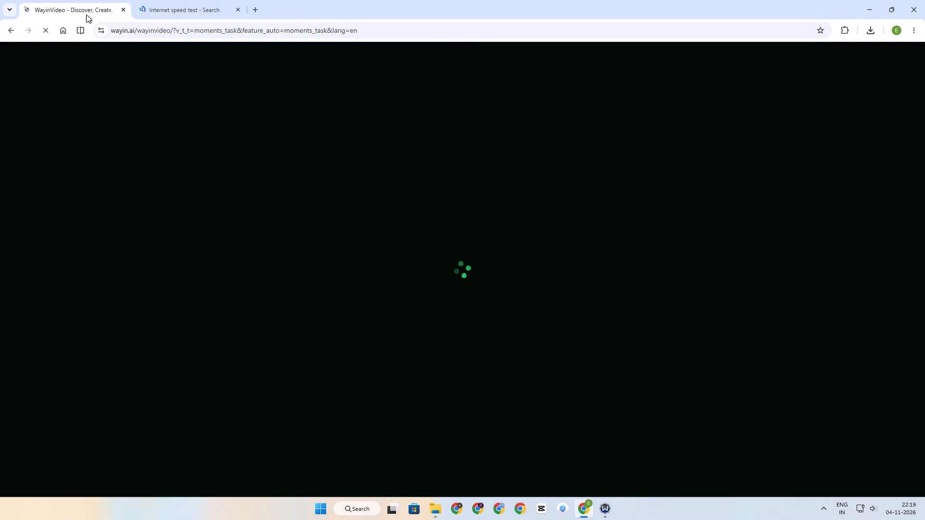
{"action": "left_click", "coordinate": [175, 3]}
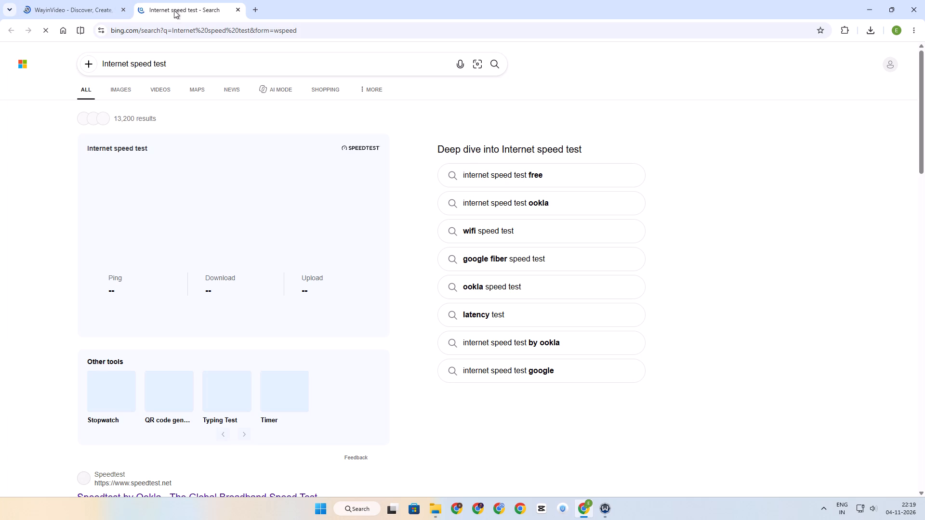
{"action": "left_click", "coordinate": [44, 5]}
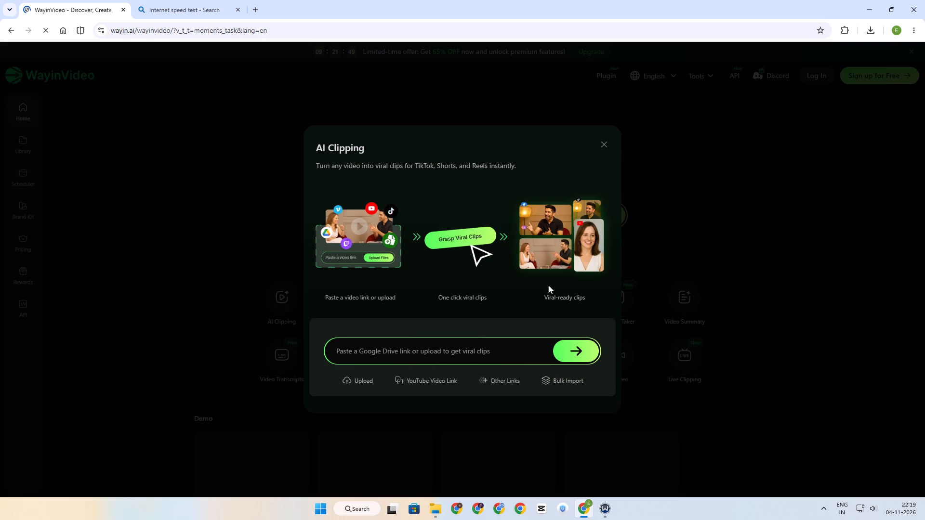
Choose to upload a video file in the AI Clipping window.
{"action": "left_click", "coordinate": [357, 380]}
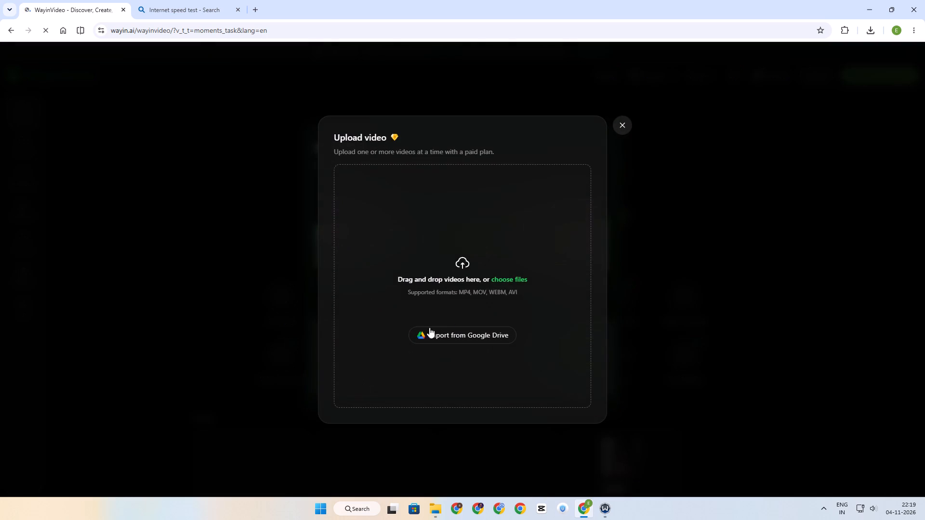
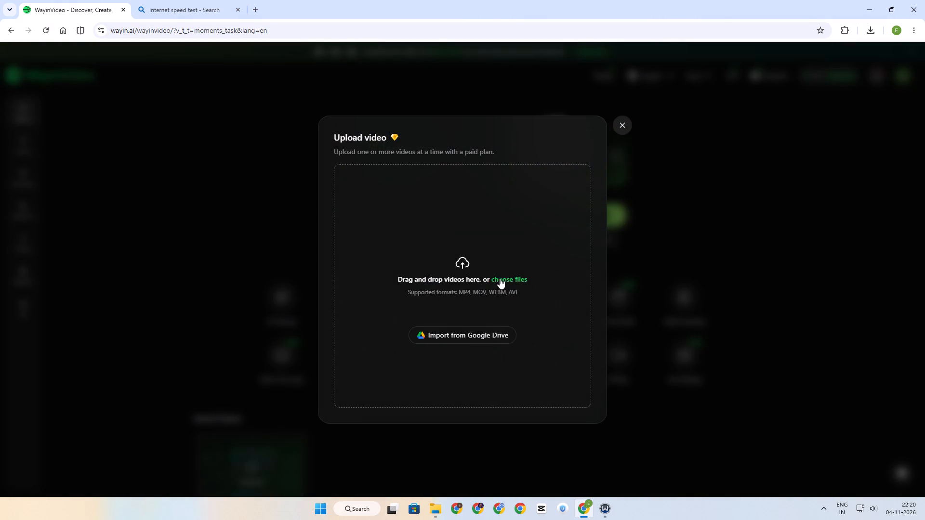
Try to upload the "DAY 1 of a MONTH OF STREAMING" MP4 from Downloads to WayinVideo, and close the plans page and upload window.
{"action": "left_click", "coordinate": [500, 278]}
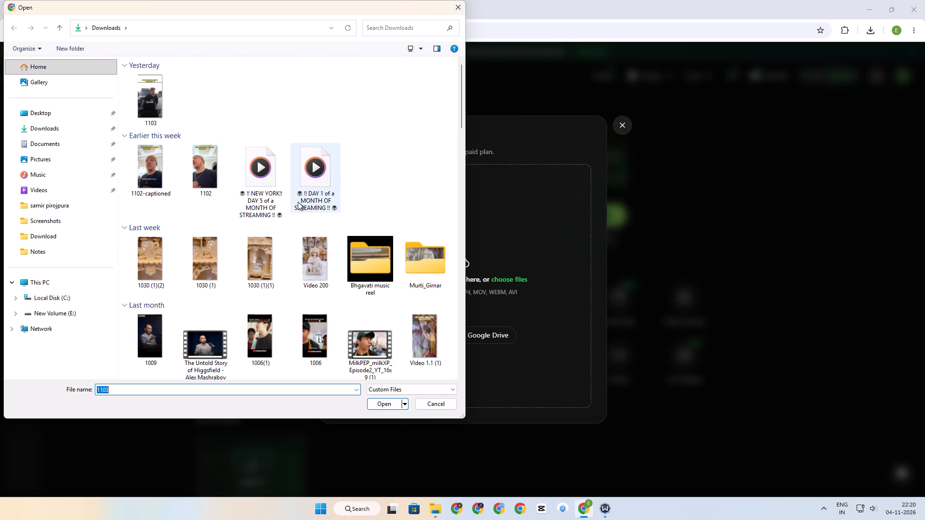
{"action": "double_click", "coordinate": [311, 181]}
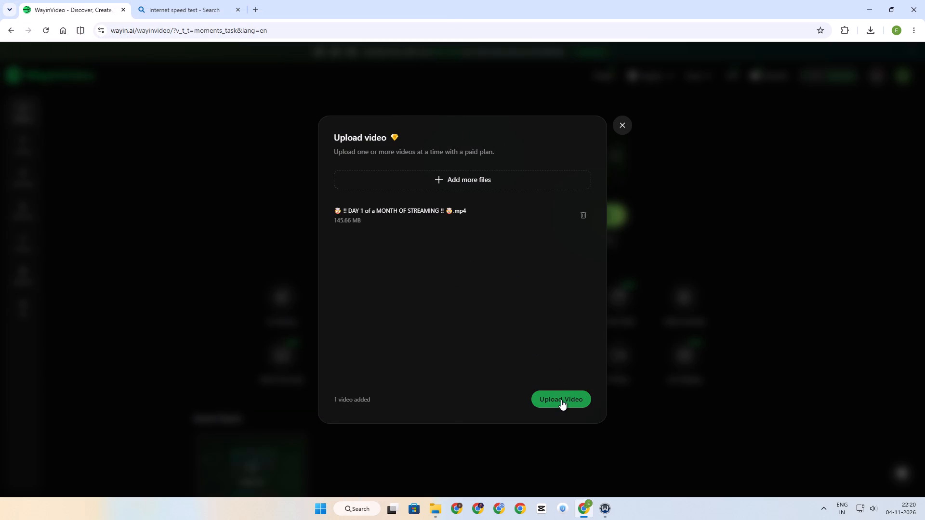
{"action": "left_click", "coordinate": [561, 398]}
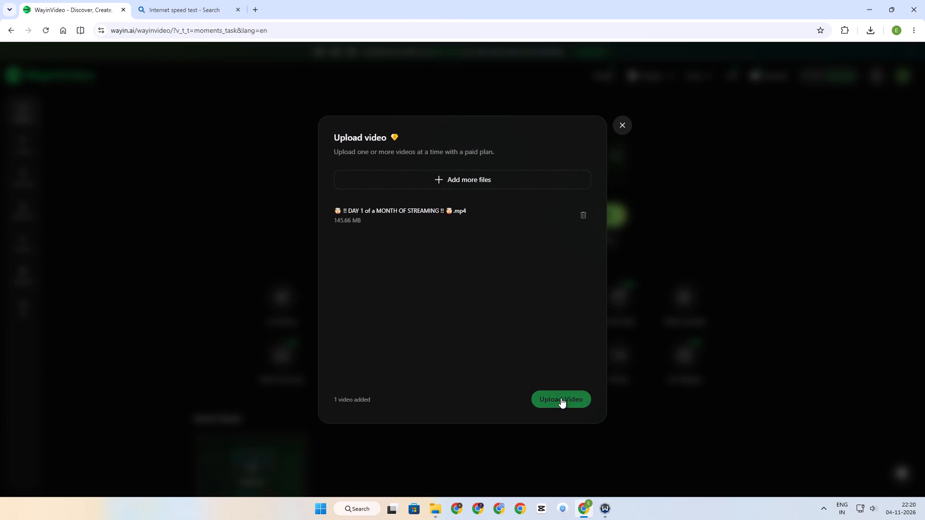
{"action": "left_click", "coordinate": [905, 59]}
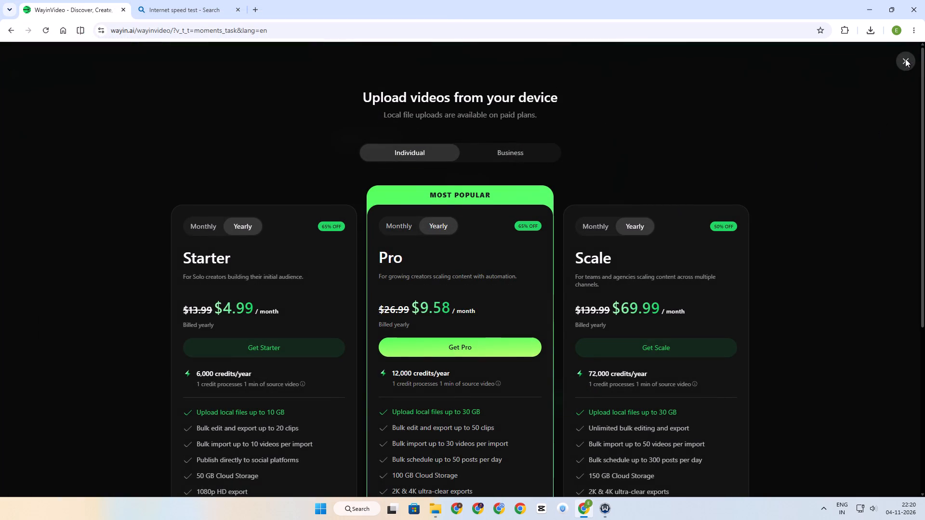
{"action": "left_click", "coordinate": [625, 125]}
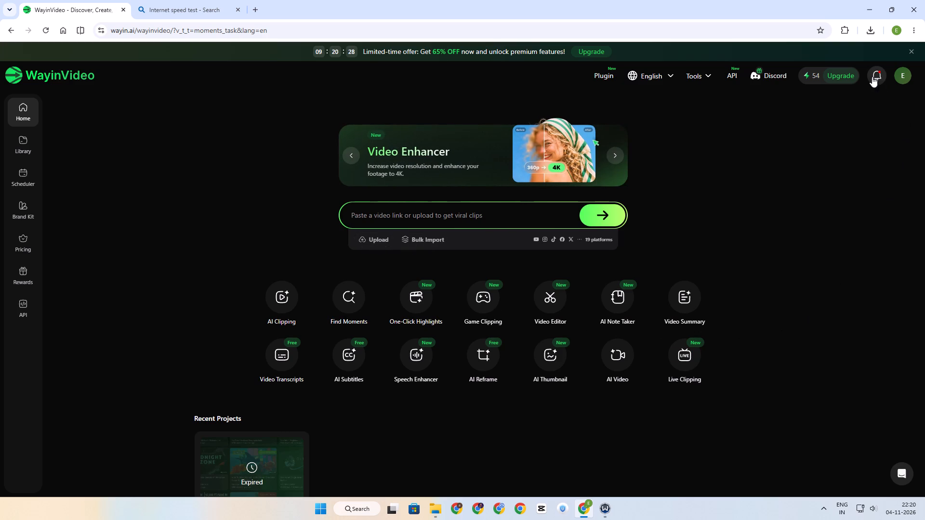
Start the internet speed test on the Bing results page.
{"action": "left_click", "coordinate": [172, 6]}
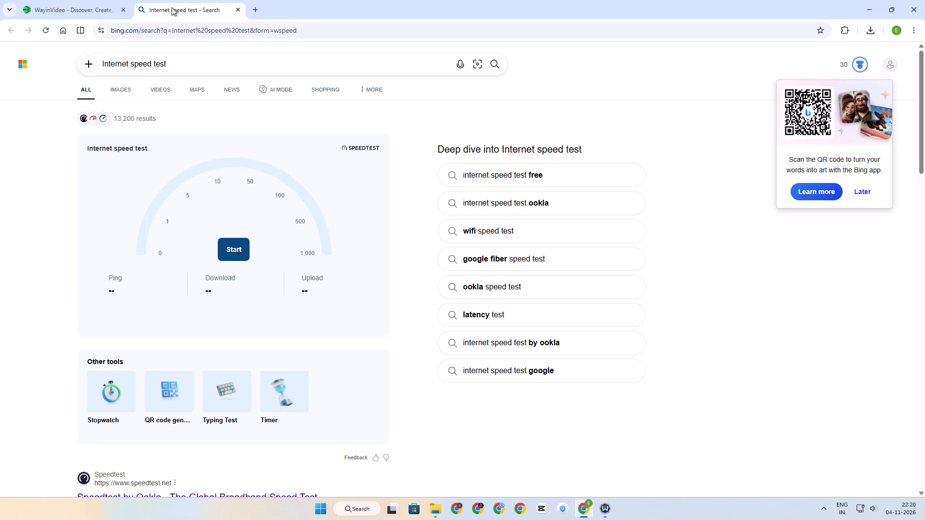
{"action": "left_click", "coordinate": [227, 248]}
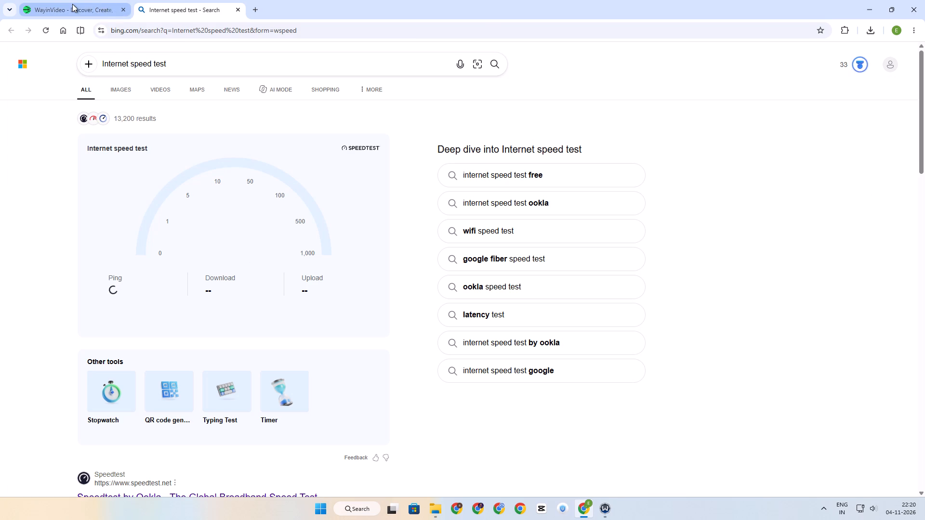
Close the WayinVideo browser tab, keeping the speed test page open.
{"action": "left_click", "coordinate": [72, 4]}
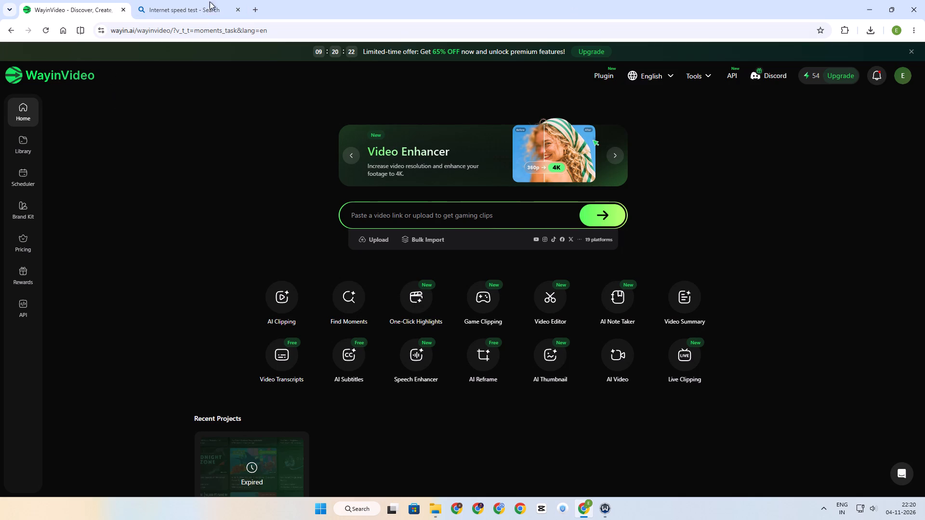
{"action": "left_click", "coordinate": [121, 10]}
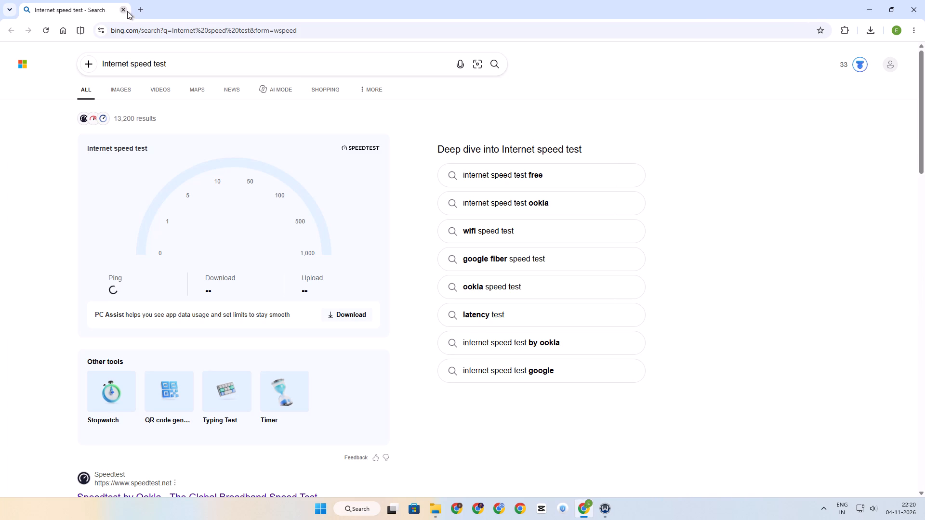
{"action": "left_click", "coordinate": [136, 13]}
{"action": "left_click", "coordinate": [239, 9]}
Launch CapCut and UrbanVPN, continue with the free VPN version, and ignore the premium offer.
{"action": "left_click", "coordinate": [541, 512]}
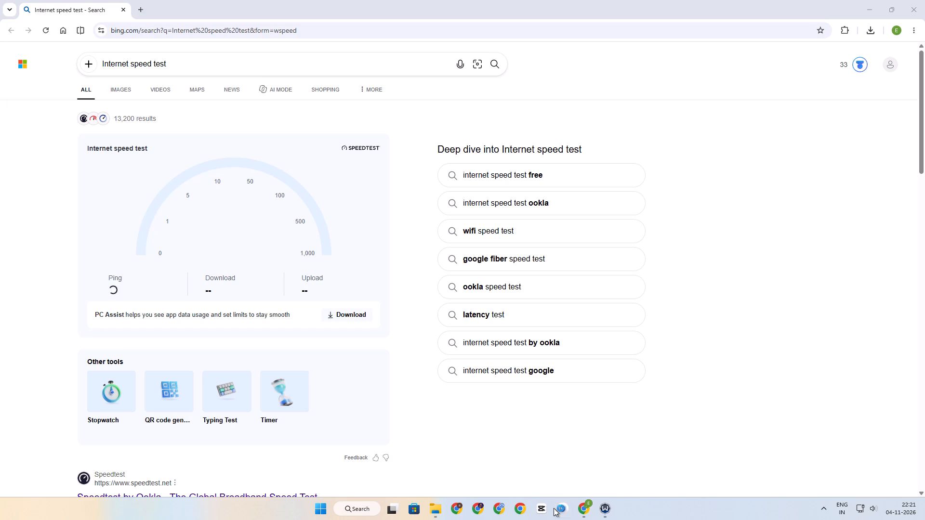
{"action": "left_click", "coordinate": [560, 508]}
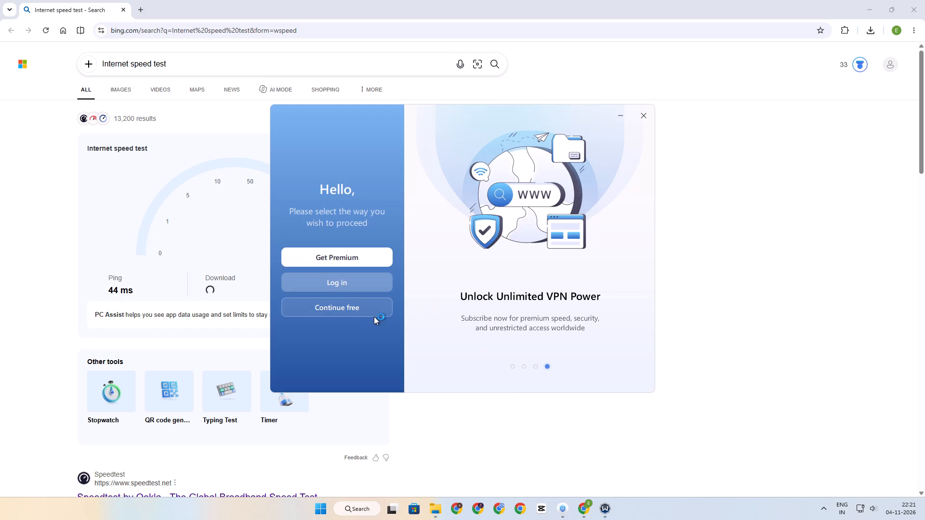
{"action": "left_click", "coordinate": [367, 316]}
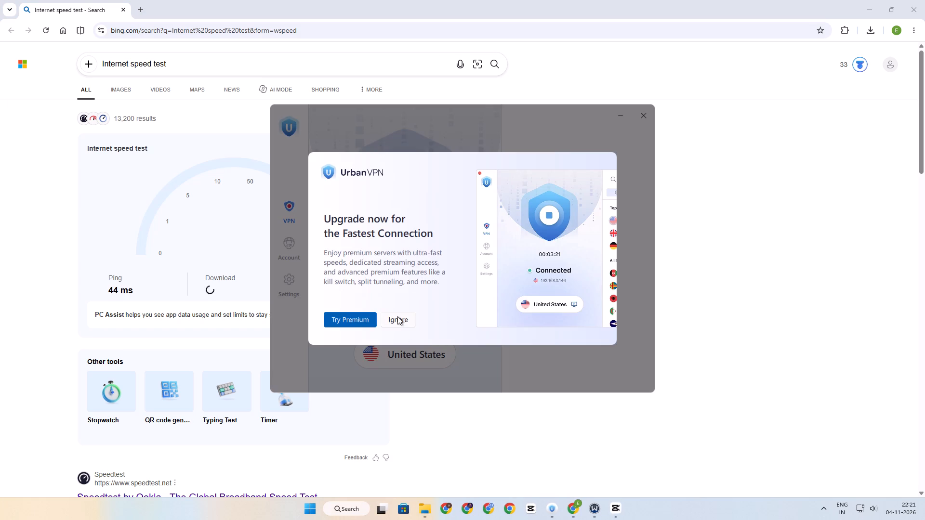
{"action": "left_click", "coordinate": [397, 316]}
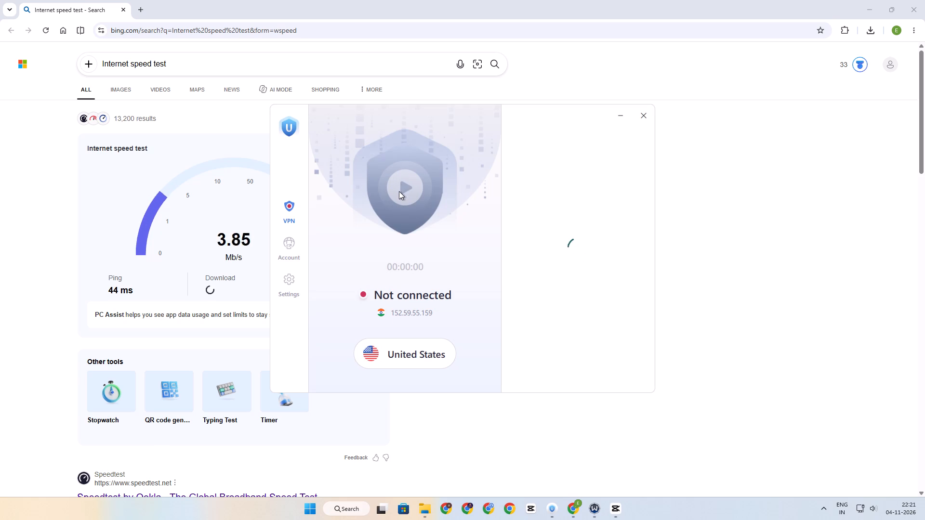
Connect UrbanVPN to the United States, exiting CapCut's environment testing along the way.
{"action": "left_click", "coordinate": [399, 192]}
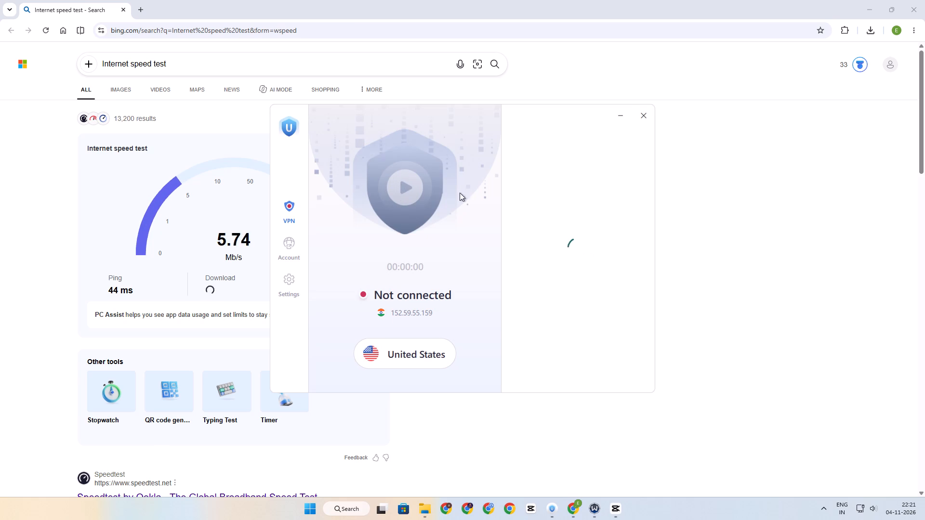
{"action": "left_click", "coordinate": [615, 506]}
{"action": "left_click", "coordinate": [560, 189]}
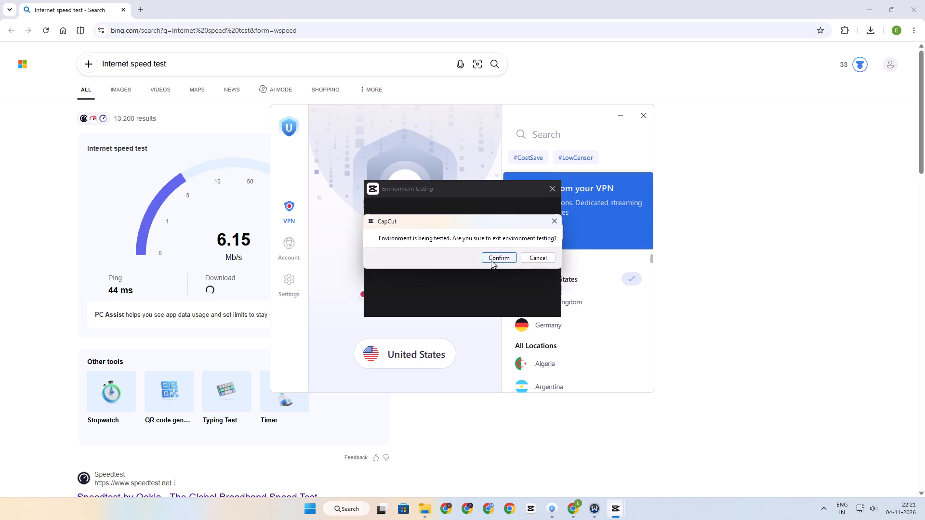
{"action": "left_click", "coordinate": [491, 260]}
{"action": "left_click", "coordinate": [423, 213]}
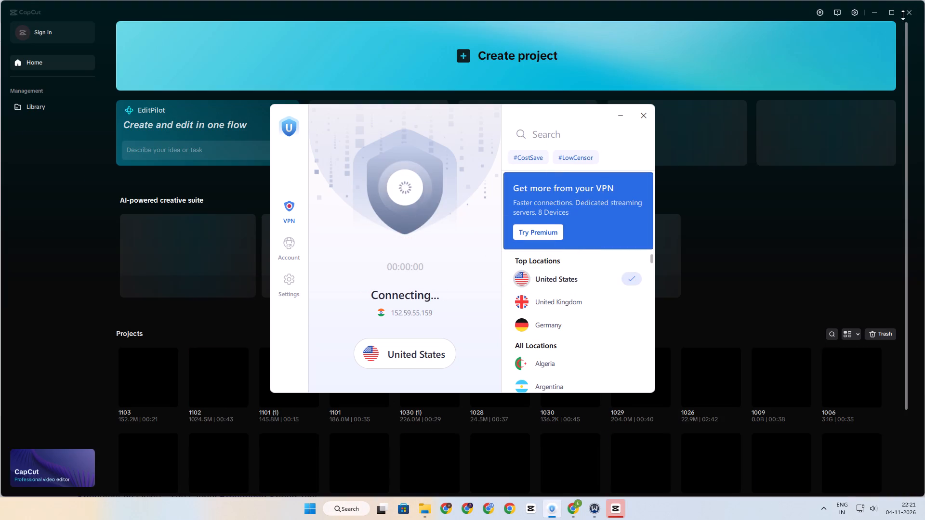
Close CapCut and the Downloads folder window, move UrbanVPN aside and minimise the browser to clear the desktop.
{"action": "left_click", "coordinate": [909, 14]}
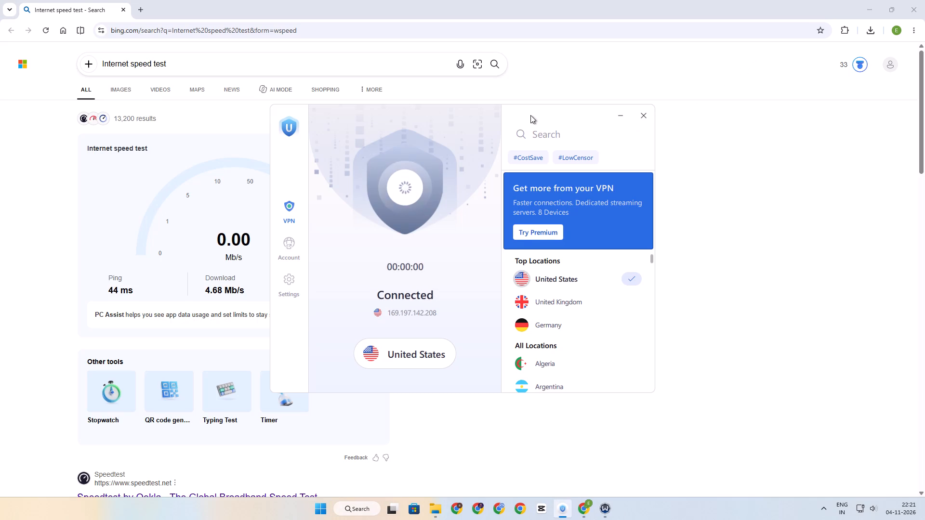
{"action": "left_click_drag", "start_coordinate": [530, 115], "coordinate": [722, 135]}
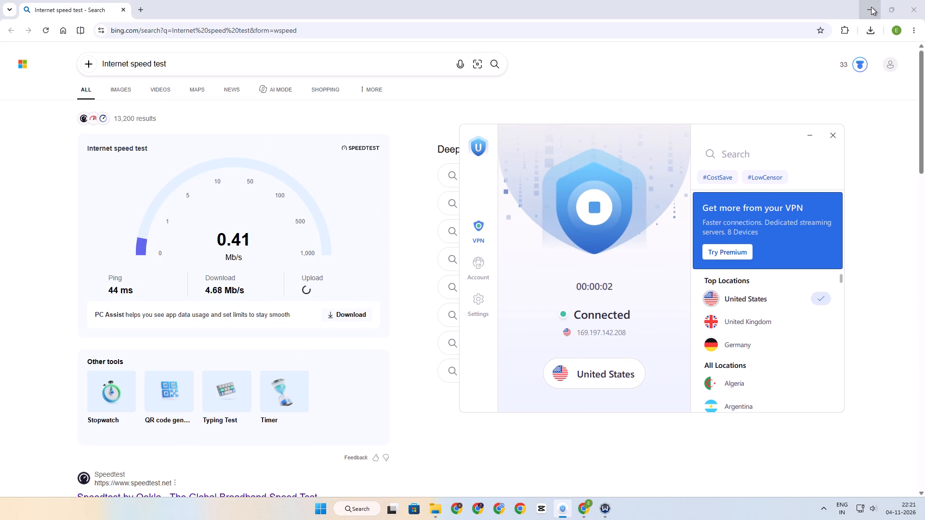
{"action": "left_click", "coordinate": [871, 7]}
{"action": "left_click", "coordinate": [924, 0]}
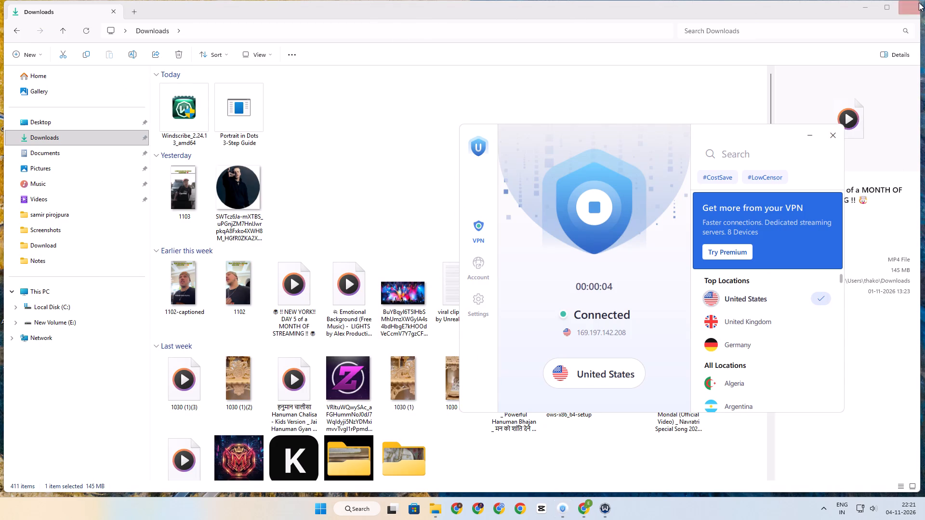
{"action": "left_click", "coordinate": [909, 7]}
Minimise UrbanVPN, relaunch CapCut from the desktop and close its environment testing window.
{"action": "double_click", "coordinate": [50, 172]}
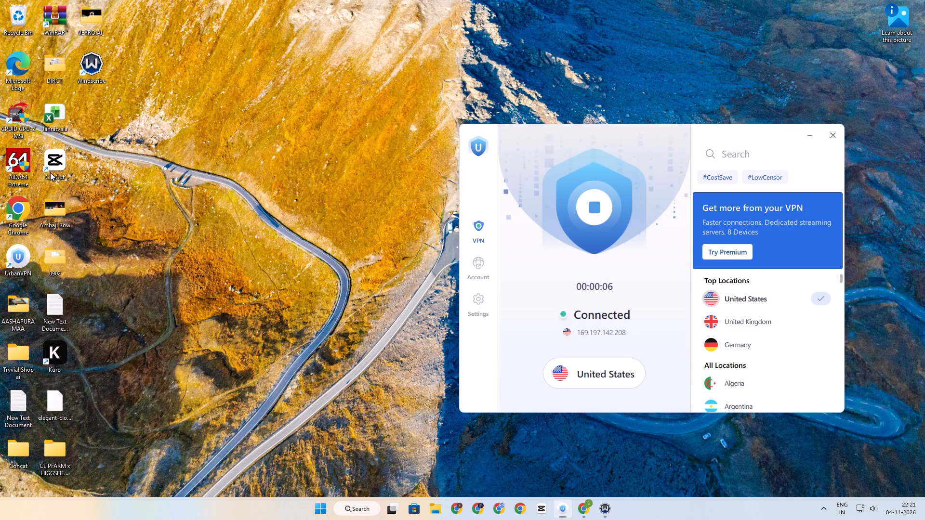
{"action": "left_click", "coordinate": [811, 132]}
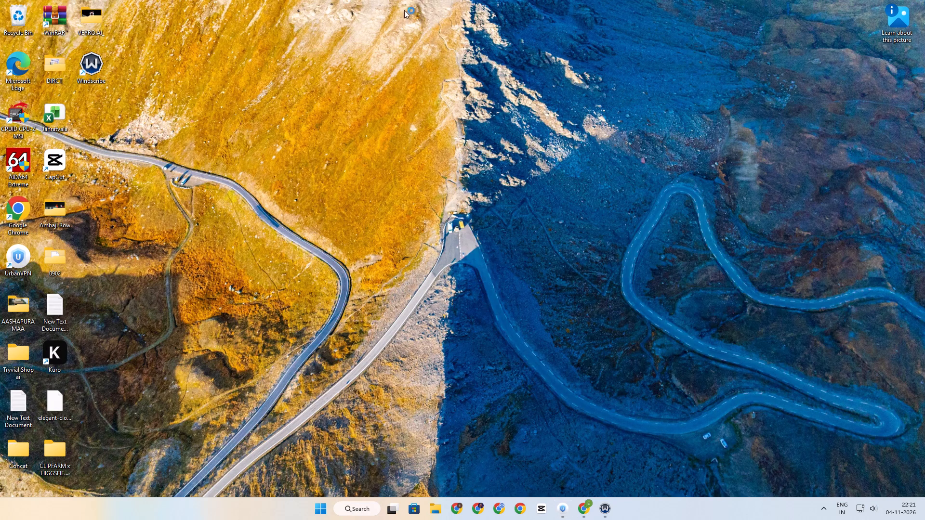
{"action": "double_click", "coordinate": [58, 159]}
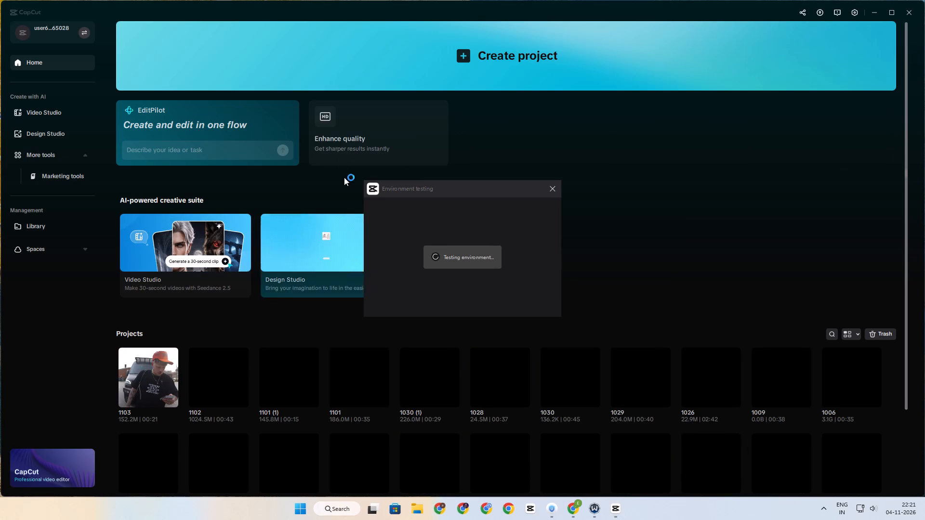
{"action": "left_click", "coordinate": [552, 185]}
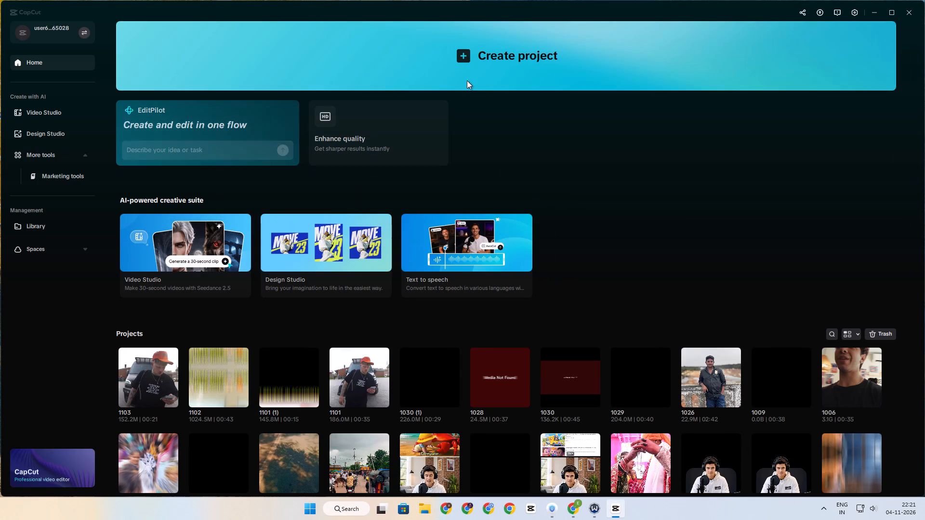
Create a new CapCut project.
{"action": "left_click", "coordinate": [470, 66]}
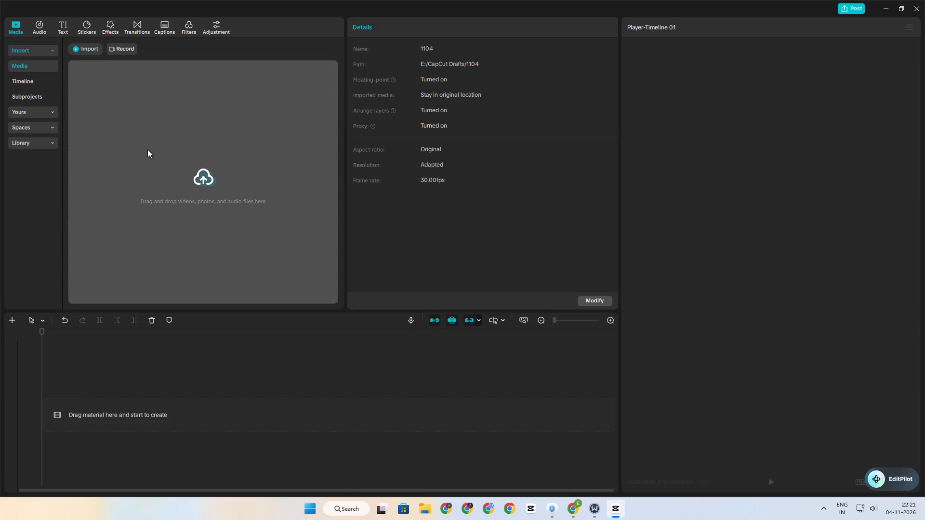
Import the "DAY 1 of a MONTH OF STREAMING" video from Downloads and place it at the start of the timeline.
{"action": "left_click", "coordinate": [147, 149]}
{"action": "left_click", "coordinate": [184, 194]}
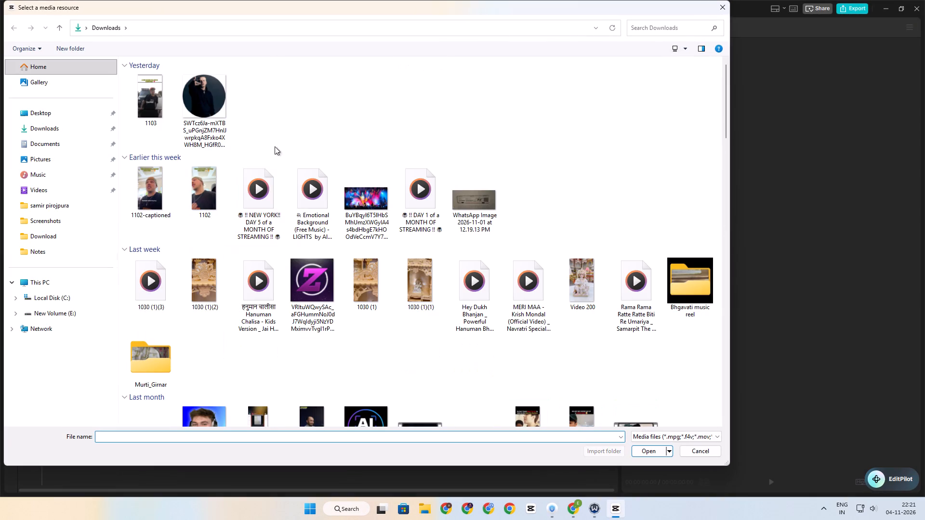
{"action": "left_click", "coordinate": [388, 204]}
{"action": "double_click", "coordinate": [412, 204]}
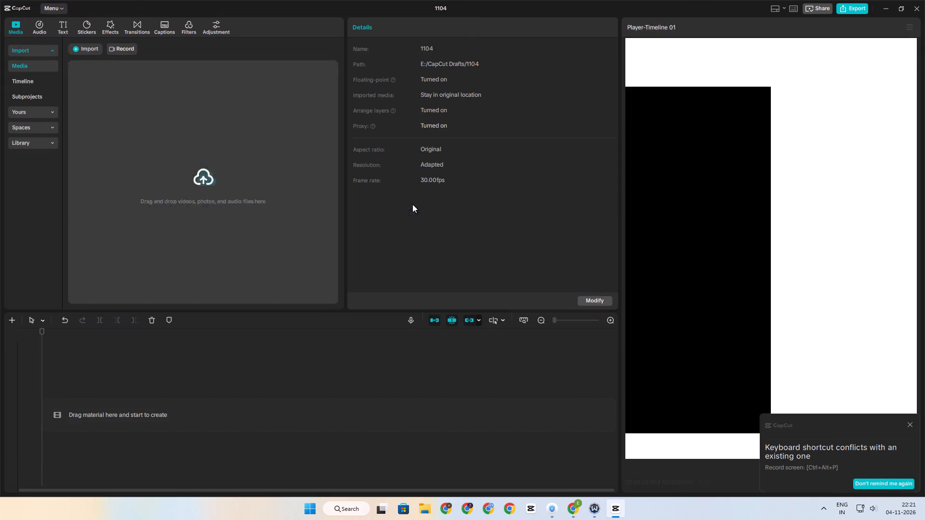
{"action": "left_click_drag", "start_coordinate": [101, 90], "coordinate": [130, 377]}
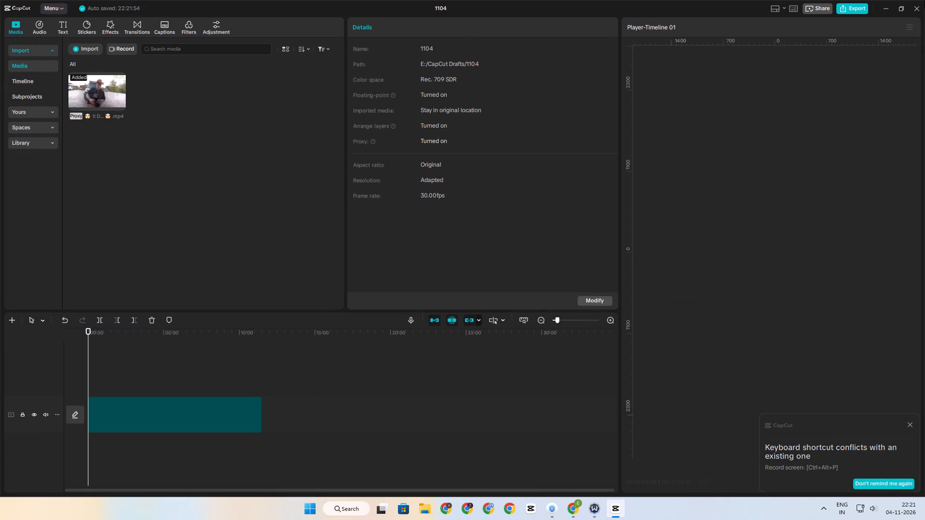
Play the opening van-side footage from about 1:35 to look for clip-worthy moments.
{"action": "scroll", "coordinate": [180, 401], "scroll_direction": "up", "scroll_amount": 14, "text": "ctrl"}
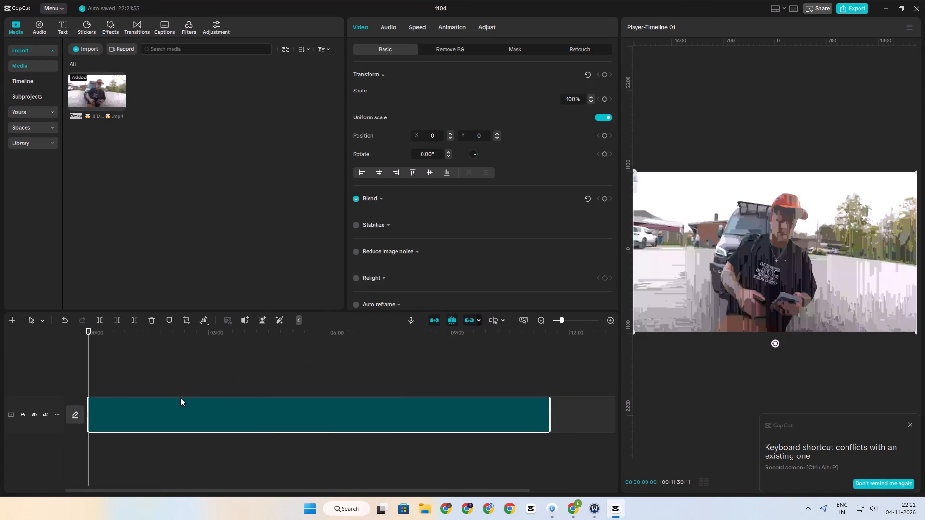
{"action": "scroll", "coordinate": [180, 398], "scroll_direction": "up", "scroll_amount": 3, "text": "ctrl"}
{"action": "left_click", "coordinate": [180, 388]}
{"action": "key", "text": "space"}
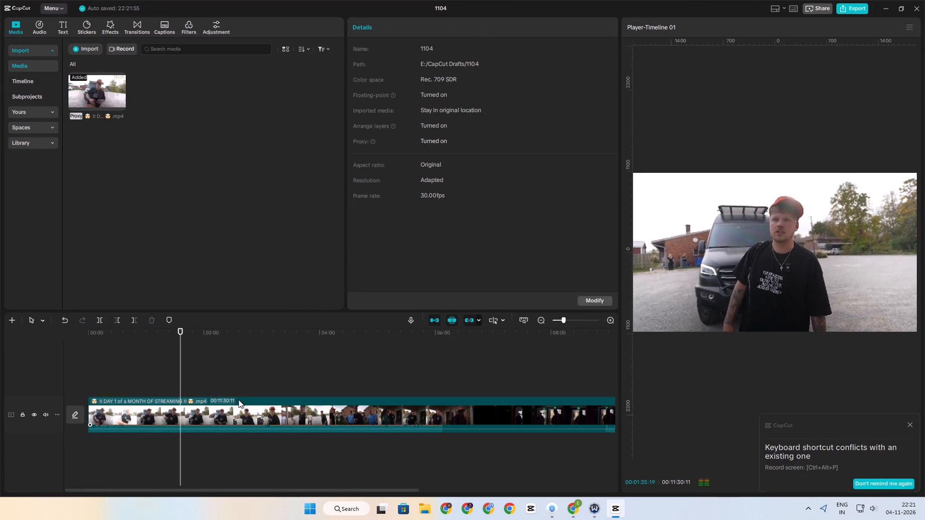
{"action": "scroll", "coordinate": [239, 400], "scroll_direction": "up", "scroll_amount": 20, "text": "ctrl"}
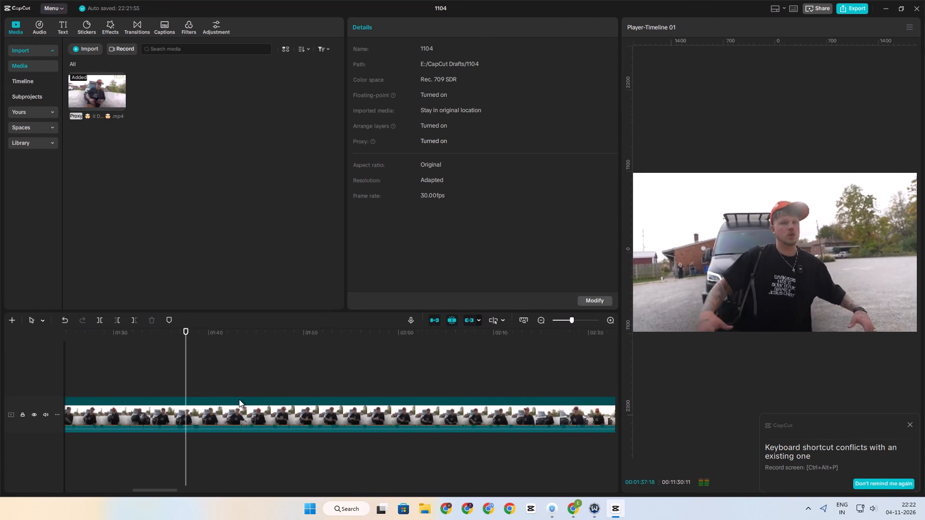
{"action": "scroll", "coordinate": [239, 399], "scroll_direction": "up", "scroll_amount": 5, "text": "ctrl"}
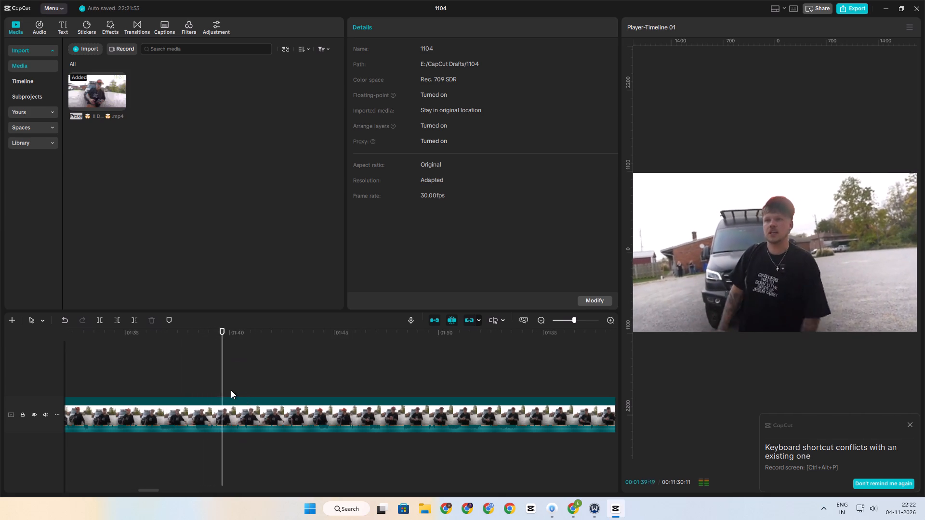
{"action": "scroll", "coordinate": [231, 390], "scroll_direction": "down", "scroll_amount": 8, "text": "ctrl"}
{"action": "scroll", "coordinate": [269, 398], "scroll_direction": "up", "scroll_amount": 3, "text": "ctrl"}
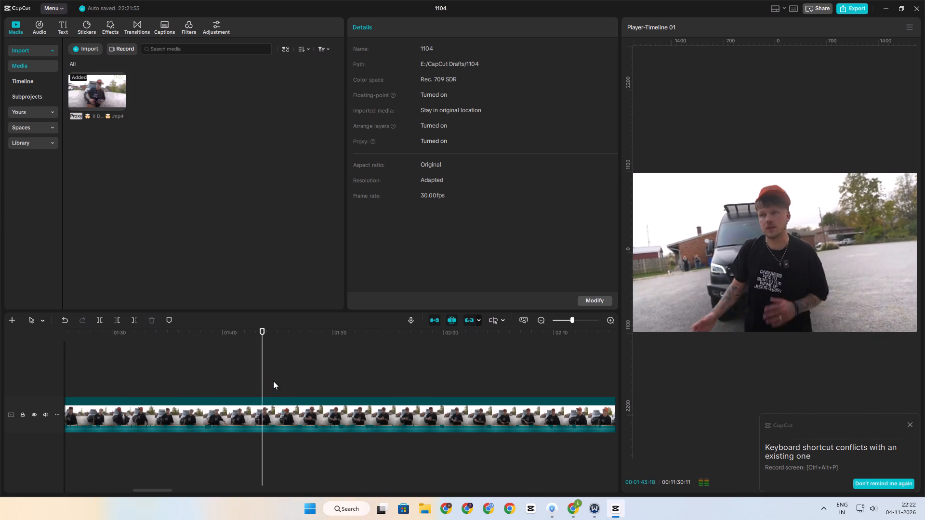
{"action": "scroll", "coordinate": [273, 381], "scroll_direction": "down", "scroll_amount": 3, "text": "ctrl"}
Dismiss the keyboard shortcut conflict notification.
{"action": "left_click", "coordinate": [911, 423]}
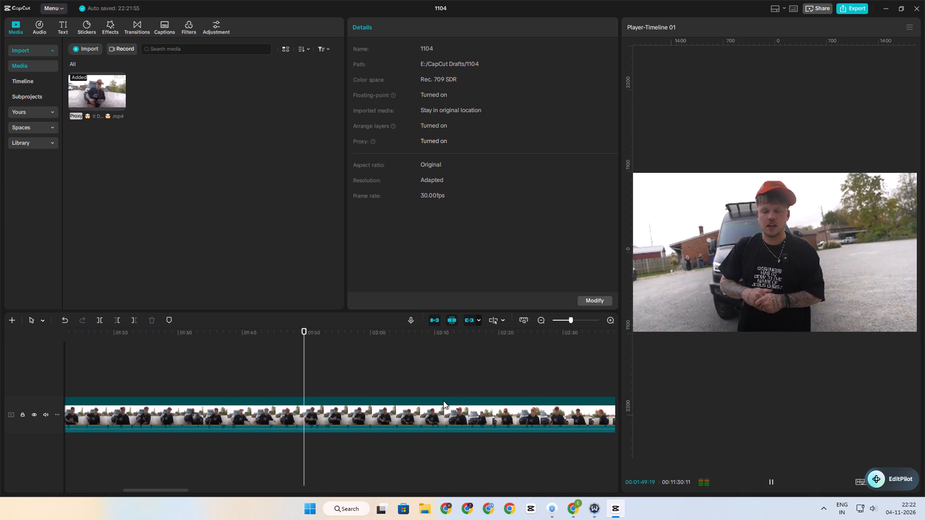
Sample the talking footage beside the van between about 2:14 and 2:34 for a usable clip section.
{"action": "scroll", "coordinate": [442, 402], "scroll_direction": "up", "scroll_amount": 3, "text": "ctrl"}
{"action": "left_click_drag", "start_coordinate": [167, 489], "coordinate": [198, 498]}
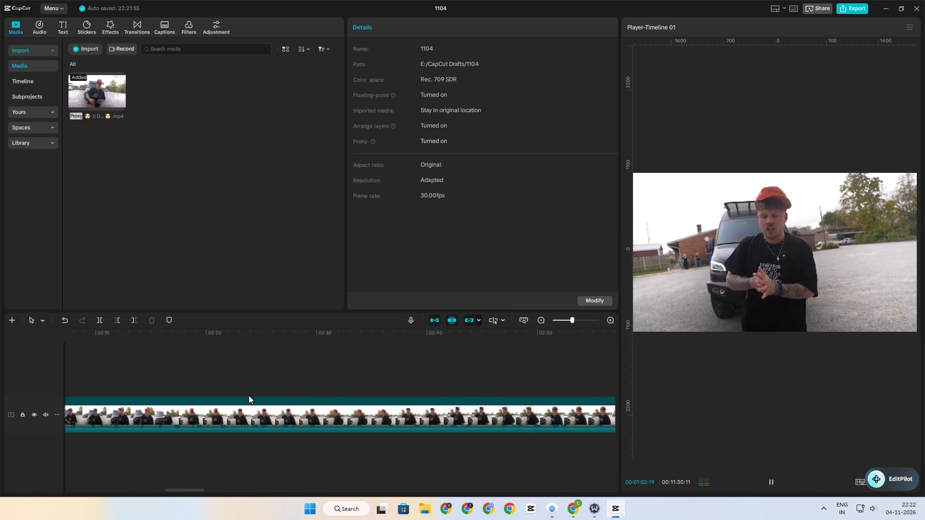
{"action": "left_click", "coordinate": [249, 395]}
{"action": "key", "text": "space"}
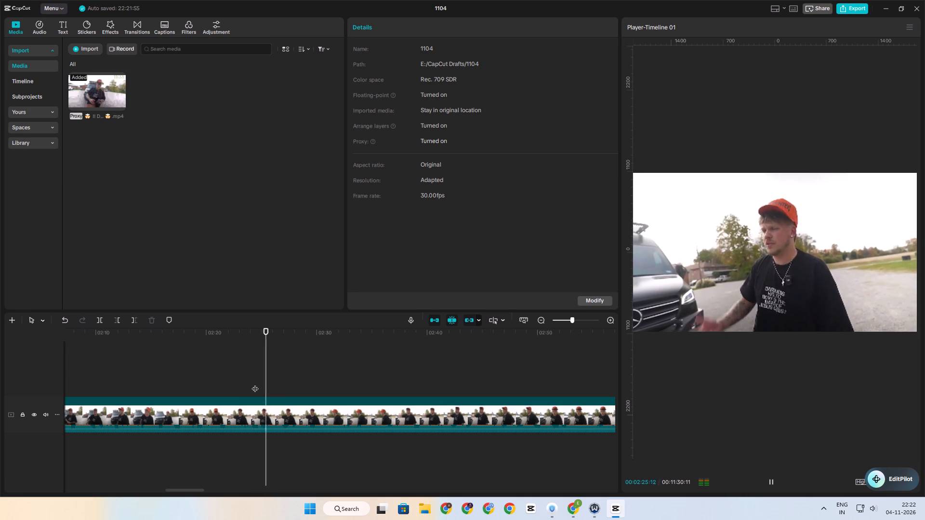
{"action": "left_click", "coordinate": [177, 382]}
{"action": "key", "text": "space"}
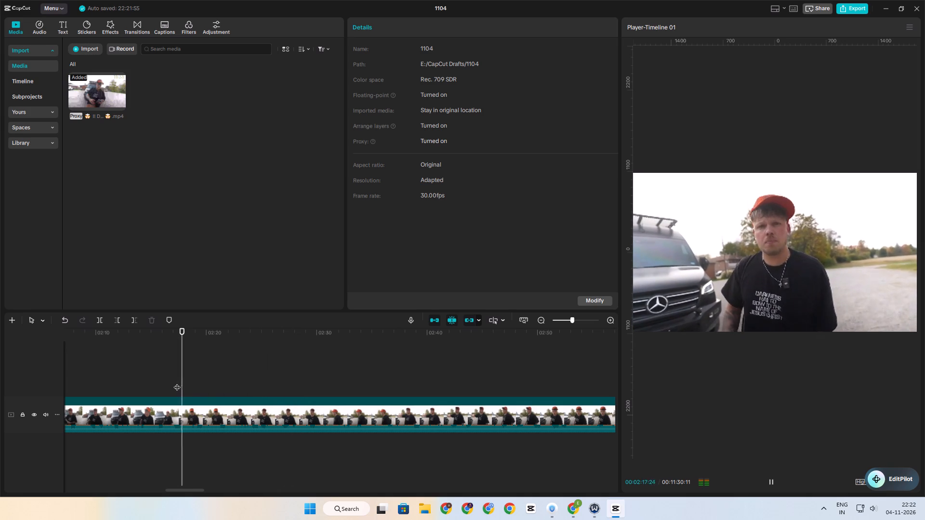
{"action": "left_click", "coordinate": [134, 379]}
{"action": "key", "text": "space"}
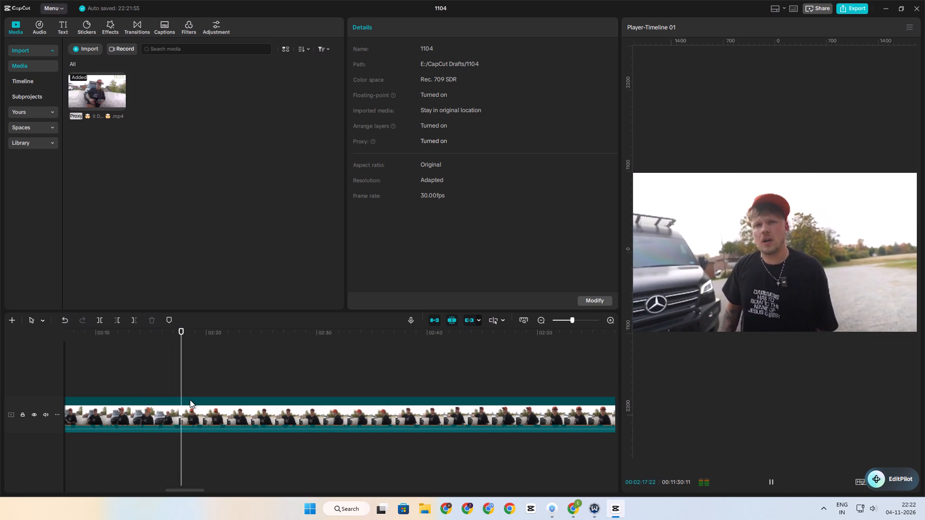
{"action": "left_click", "coordinate": [356, 383]}
{"action": "key", "text": "space"}
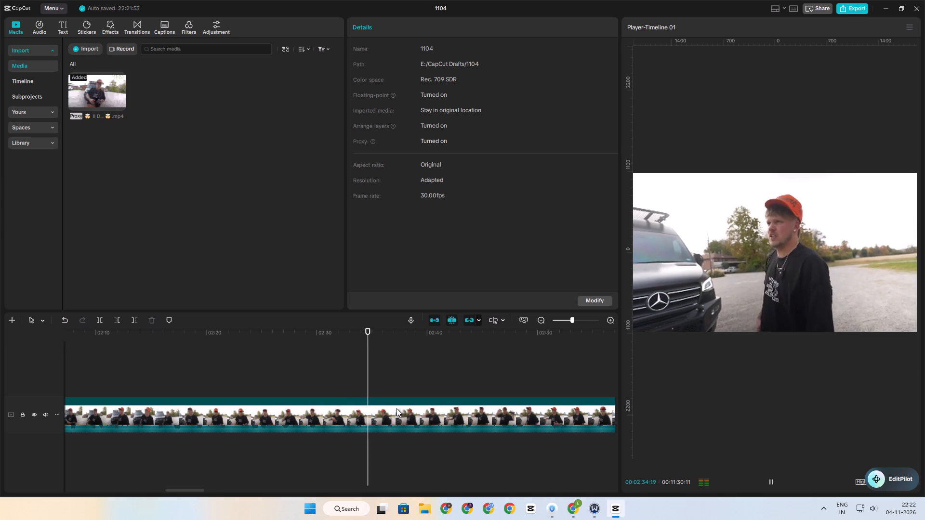
Review the footage between about 2:53 and 3:21, where the man walks from the van to meet the group.
{"action": "scroll", "coordinate": [396, 408], "scroll_direction": "down", "scroll_amount": 7, "text": "ctrl"}
{"action": "left_click", "coordinate": [479, 385]}
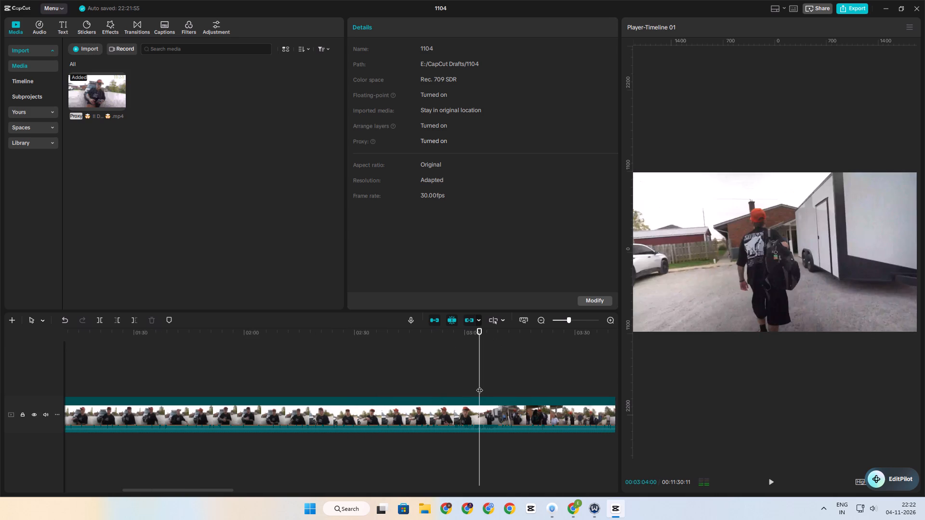
{"action": "key", "text": "space"}
{"action": "left_click", "coordinate": [438, 385]}
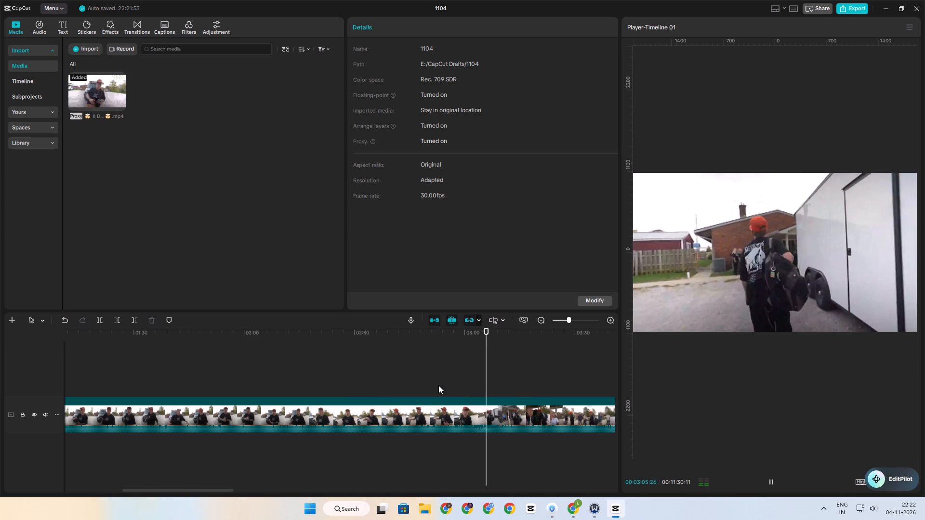
{"action": "key", "text": "space"}
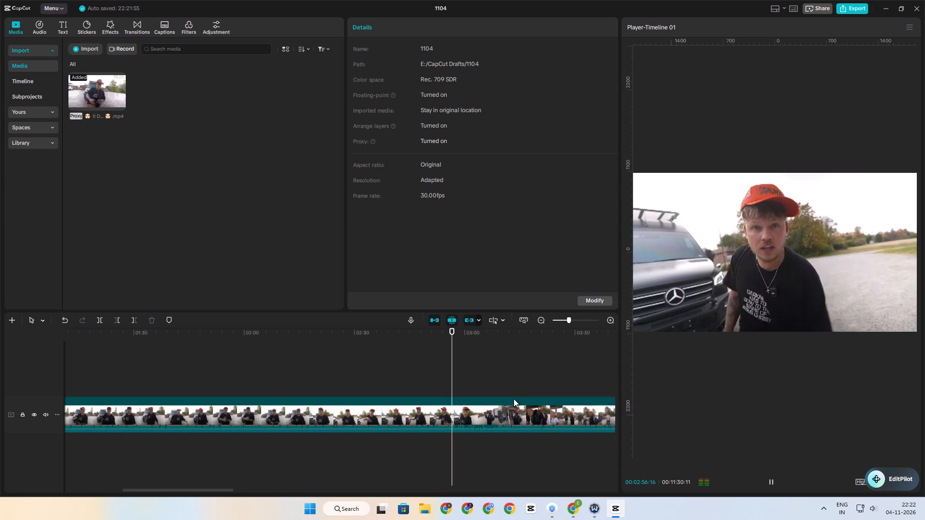
{"action": "left_click", "coordinate": [513, 402]}
{"action": "key", "text": "space"}
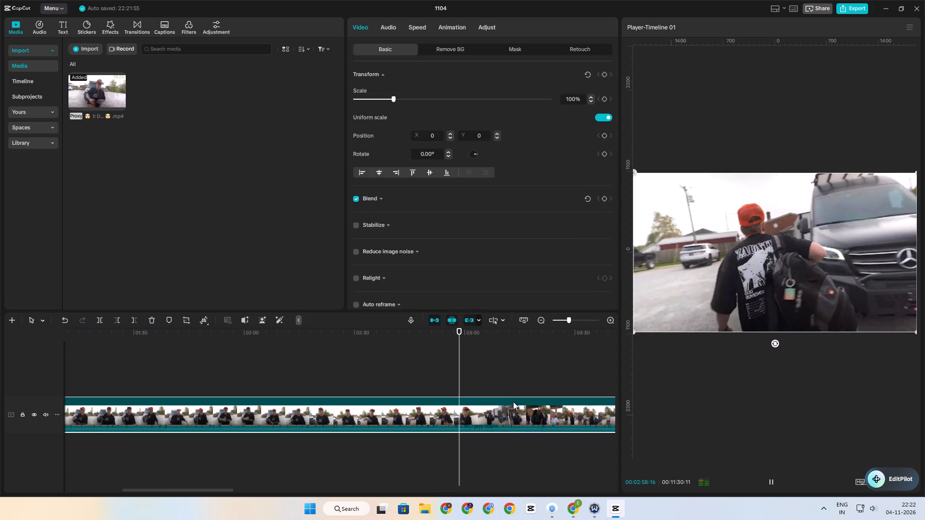
{"action": "left_click", "coordinate": [497, 393]}
{"action": "key", "text": "space"}
{"action": "left_click", "coordinate": [508, 385]}
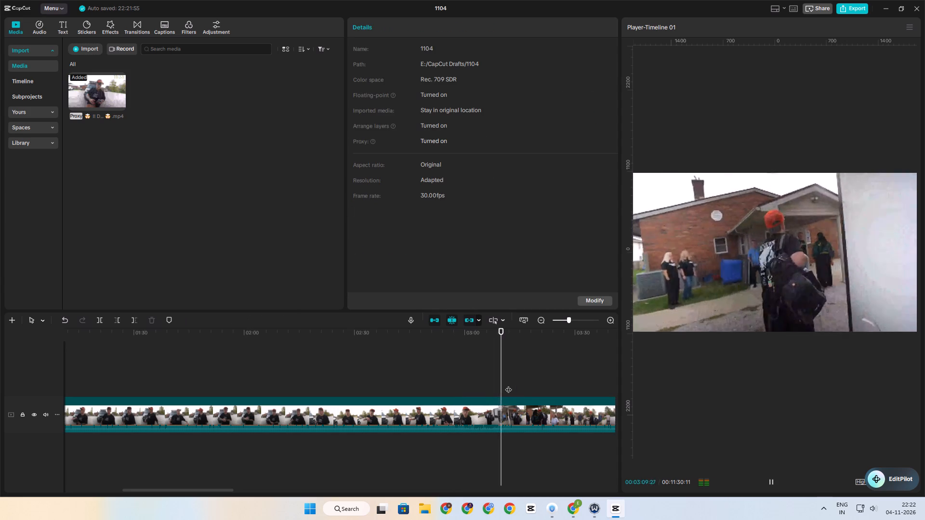
{"action": "key", "text": "space"}
{"action": "left_click", "coordinate": [527, 387]}
{"action": "key", "text": "space"}
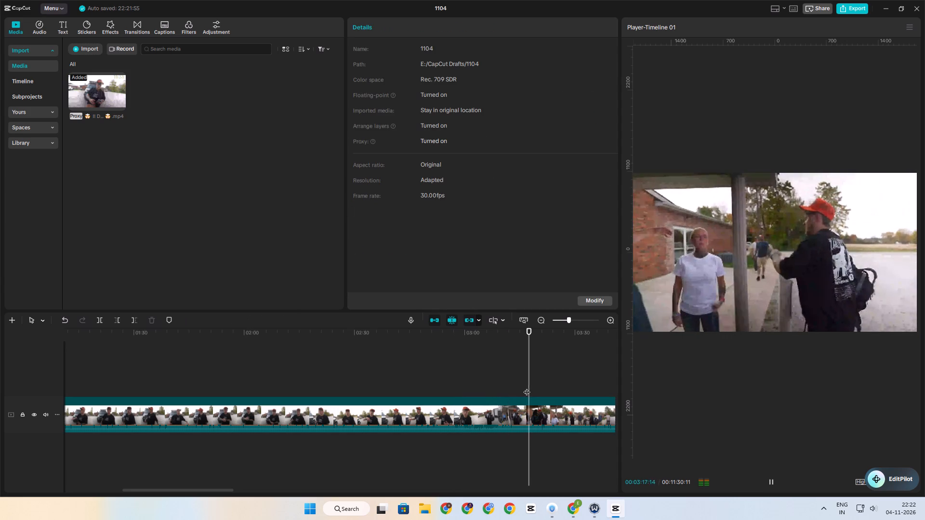
{"action": "left_click", "coordinate": [534, 384]}
{"action": "key", "text": "space"}
{"action": "left_click", "coordinate": [542, 382]}
{"action": "key", "text": "space"}
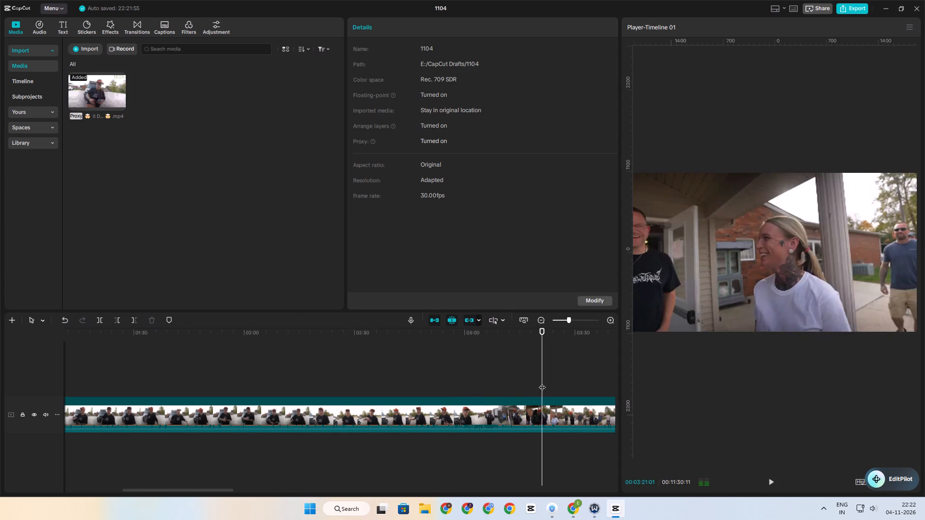
Skim the greeting scenes outside the brick building between about 3:23 and 4:10.
{"action": "left_click_drag", "start_coordinate": [222, 489], "coordinate": [230, 489]}
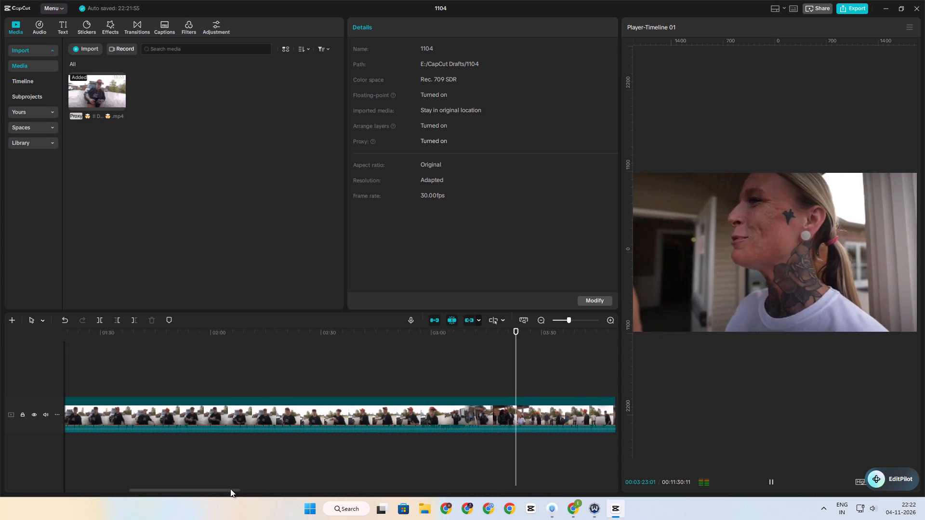
{"action": "left_click_drag", "start_coordinate": [230, 489], "coordinate": [292, 490]}
{"action": "scroll", "coordinate": [284, 467], "scroll_direction": "up", "scroll_amount": 1, "text": "ctrl"}
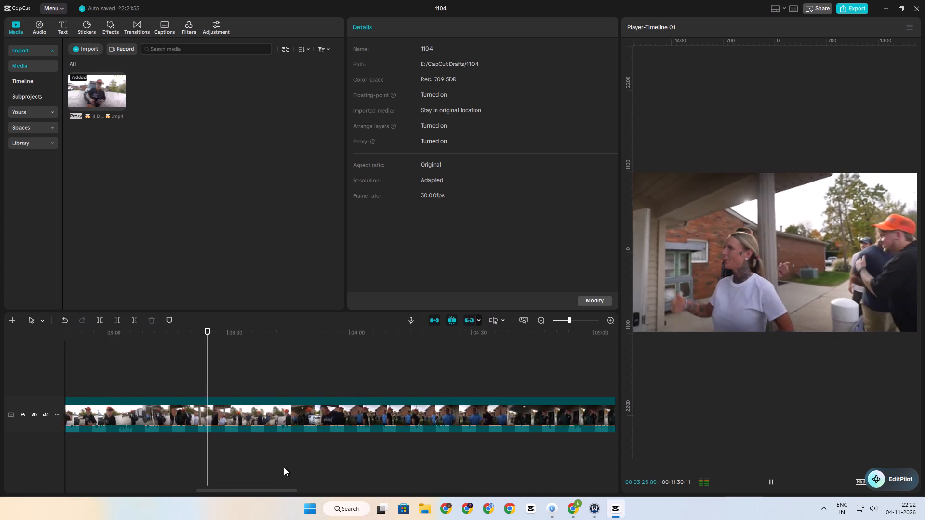
{"action": "scroll", "coordinate": [284, 467], "scroll_direction": "up", "scroll_amount": 5, "text": "ctrl"}
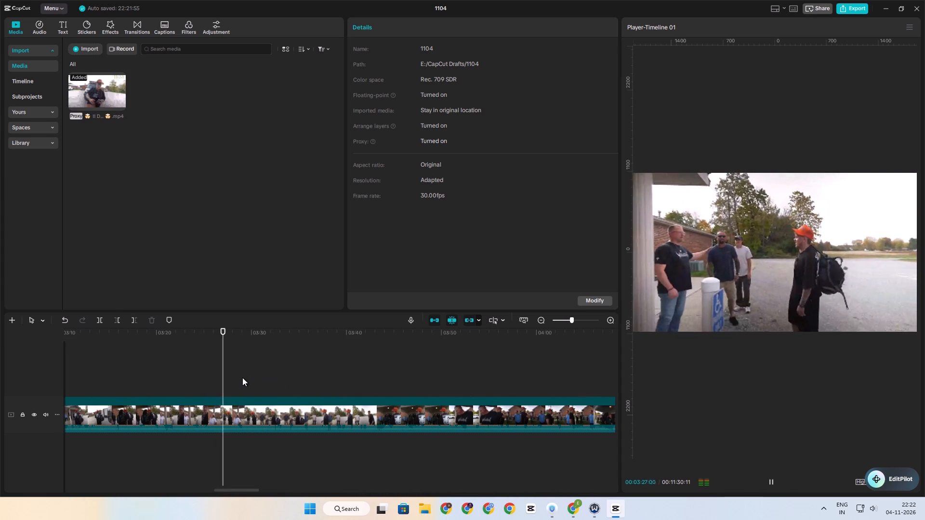
{"action": "left_click", "coordinate": [242, 377]}
{"action": "key", "text": "space"}
{"action": "left_click", "coordinate": [287, 386]}
{"action": "key", "text": "space"}
{"action": "left_click", "coordinate": [406, 385]}
{"action": "key", "text": "space"}
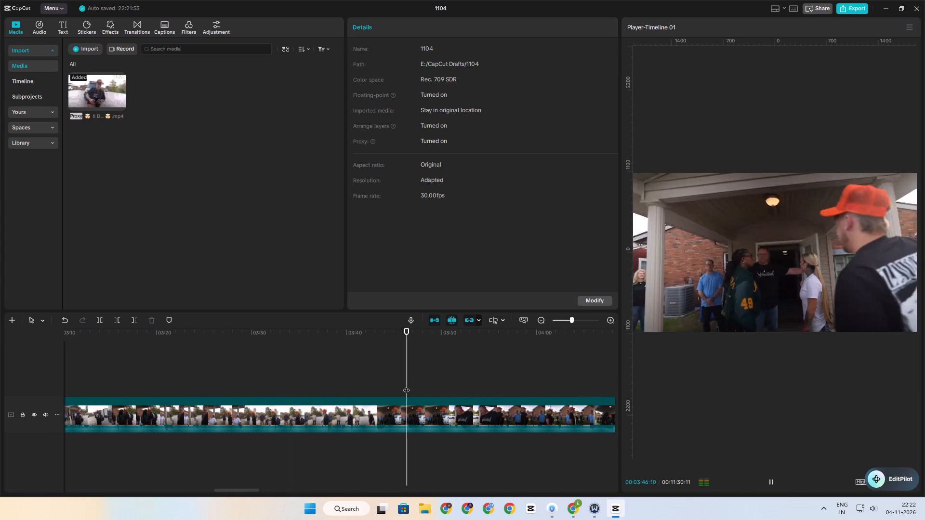
{"action": "left_click", "coordinate": [447, 390]}
{"action": "key", "text": "space"}
{"action": "scroll", "coordinate": [468, 398], "scroll_direction": "down", "scroll_amount": 2, "text": "ctrl"}
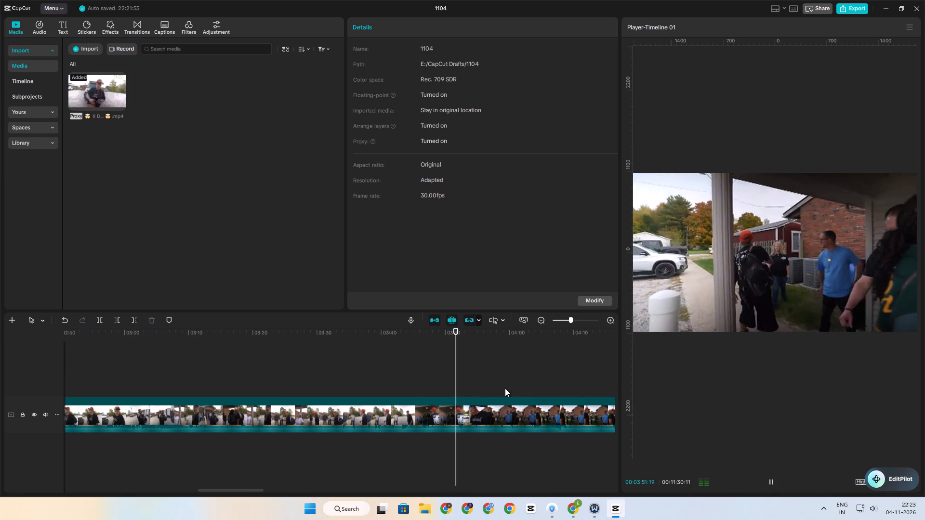
{"action": "scroll", "coordinate": [515, 388], "scroll_direction": "down", "scroll_amount": 5, "text": "ctrl"}
{"action": "left_click", "coordinate": [515, 388]}
{"action": "key", "text": "space"}
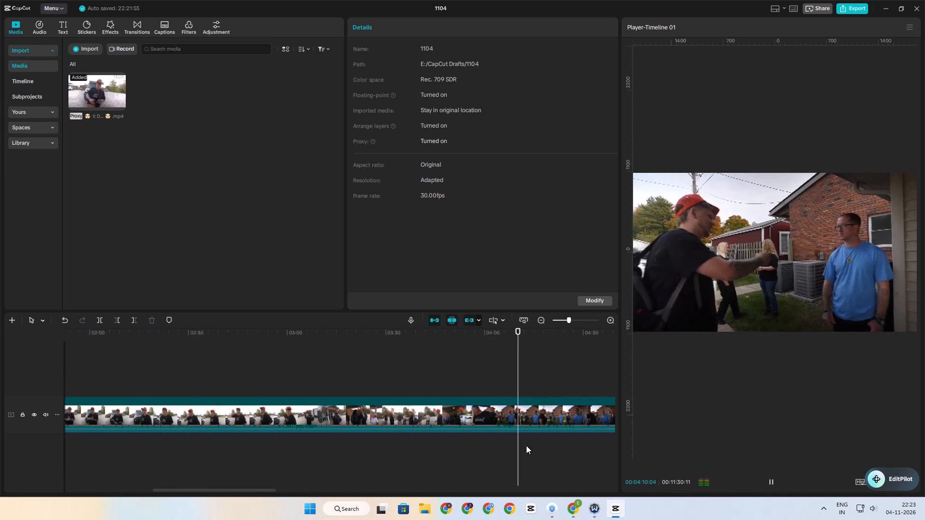
Skim the rest of the video from about 5:20, covering the doorway scene and the dark hallway past 7:00.
{"action": "scroll", "coordinate": [526, 447], "scroll_direction": "up", "scroll_amount": 5, "text": "ctrl"}
{"action": "left_click_drag", "start_coordinate": [260, 489], "coordinate": [339, 496]}
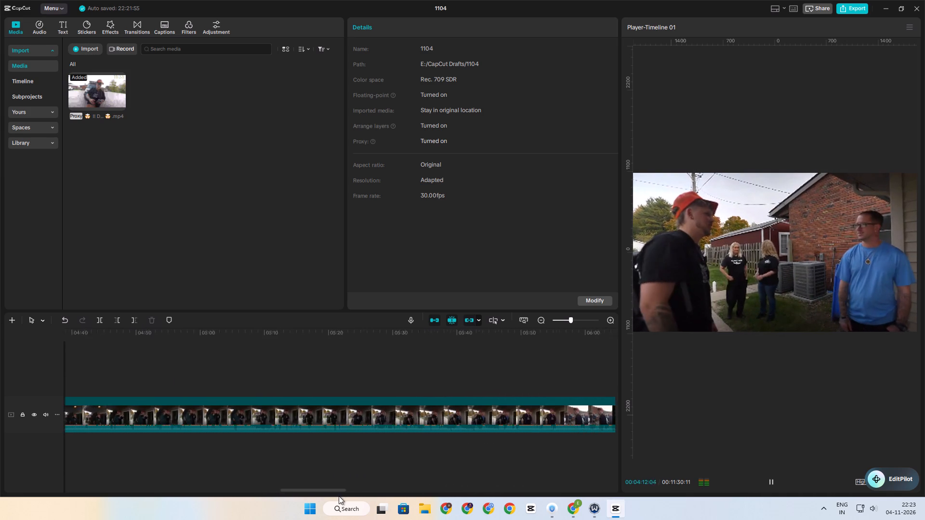
{"action": "left_click_drag", "start_coordinate": [339, 496], "coordinate": [344, 496]}
{"action": "left_click", "coordinate": [297, 391]}
{"action": "key", "text": "space"}
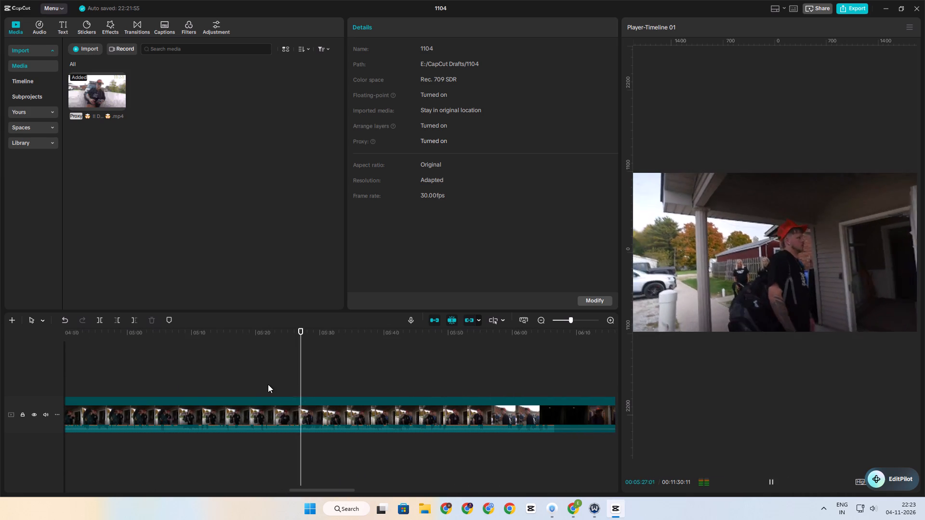
{"action": "left_click", "coordinate": [266, 384]}
{"action": "key", "text": "space"}
{"action": "scroll", "coordinate": [396, 400], "scroll_direction": "down", "scroll_amount": 8, "text": "ctrl"}
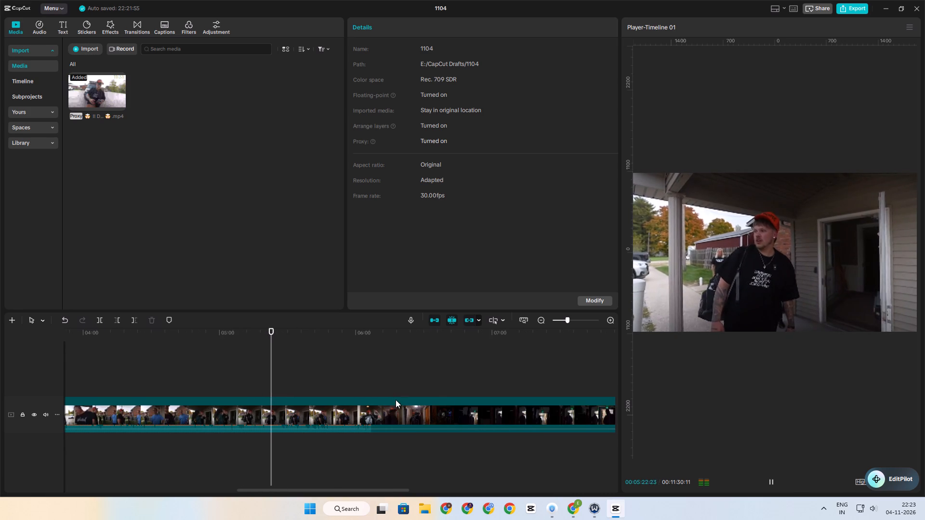
{"action": "scroll", "coordinate": [434, 385], "scroll_direction": "down", "scroll_amount": 4, "text": "ctrl"}
{"action": "left_click", "coordinate": [434, 385]}
{"action": "key", "text": "space"}
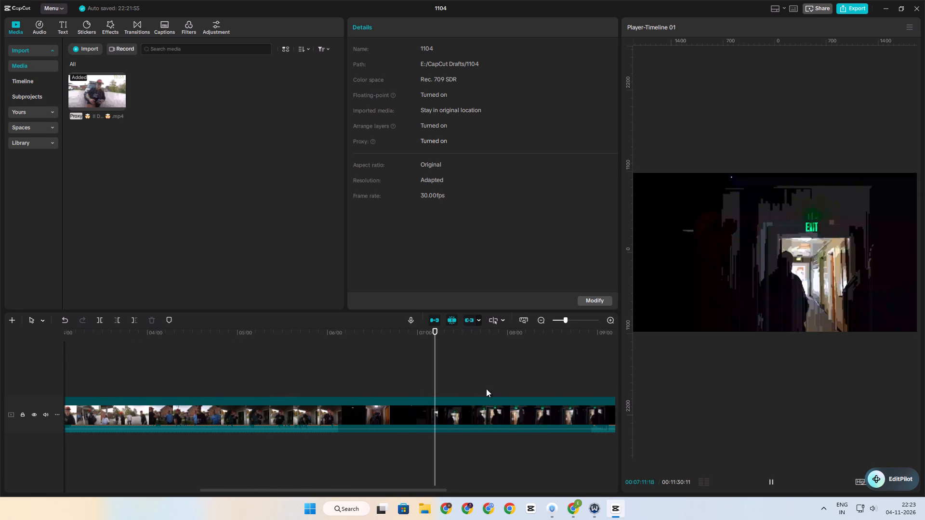
{"action": "left_click", "coordinate": [486, 389]}
{"action": "key", "text": "space"}
{"action": "scroll", "coordinate": [484, 400], "scroll_direction": "down", "scroll_amount": 9, "text": "ctrl"}
{"action": "left_click", "coordinate": [494, 384]}
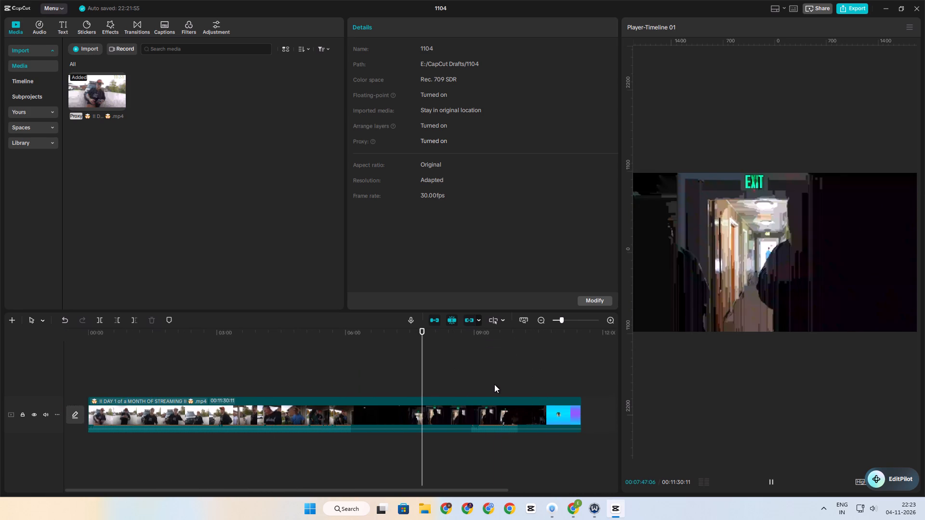
Trim the start of the video clip, removing everything before about 0:40.
{"action": "left_click_drag", "start_coordinate": [494, 384], "coordinate": [121, 384]}
{"action": "key", "text": "space"}
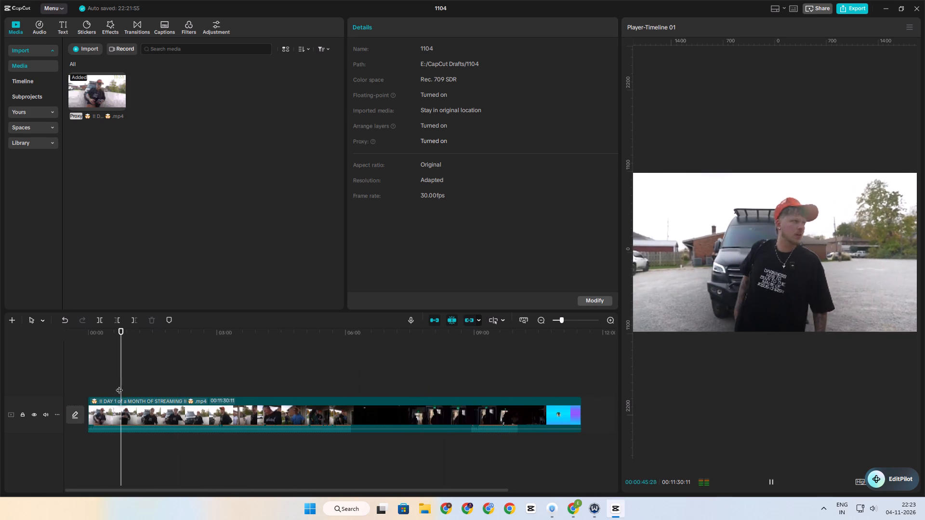
{"action": "scroll", "coordinate": [129, 405], "scroll_direction": "up", "scroll_amount": 16, "text": "ctrl"}
{"action": "scroll", "coordinate": [148, 408], "scroll_direction": "up", "scroll_amount": 6, "text": "ctrl"}
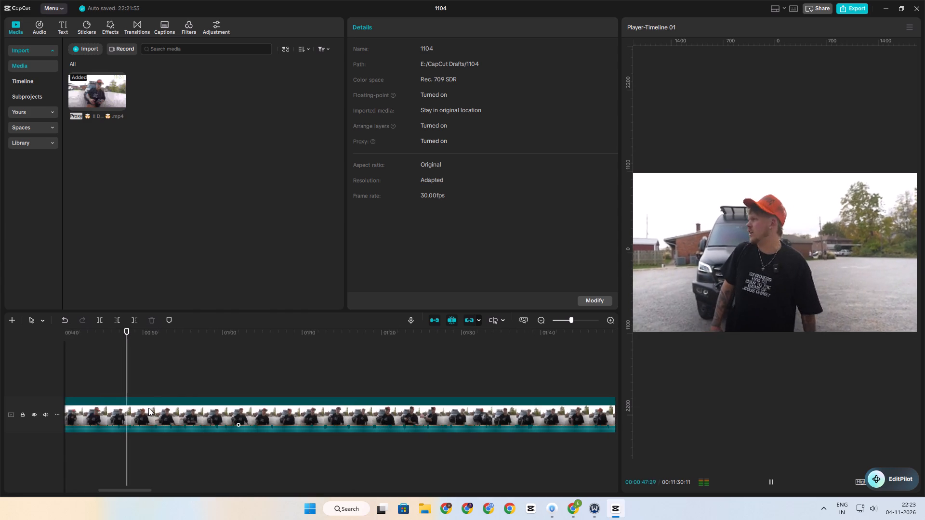
{"action": "scroll", "coordinate": [148, 408], "scroll_direction": "up", "scroll_amount": 4, "text": "ctrl"}
{"action": "left_click_drag", "start_coordinate": [118, 489], "coordinate": [114, 489]}
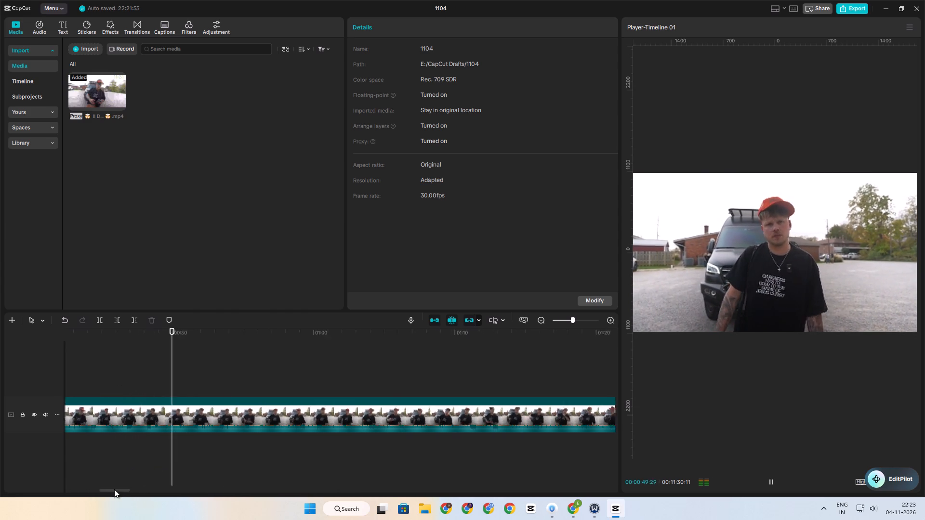
{"action": "left_click_drag", "start_coordinate": [114, 489], "coordinate": [103, 490]}
{"action": "left_click", "coordinate": [276, 391]}
{"action": "key", "text": "space"}
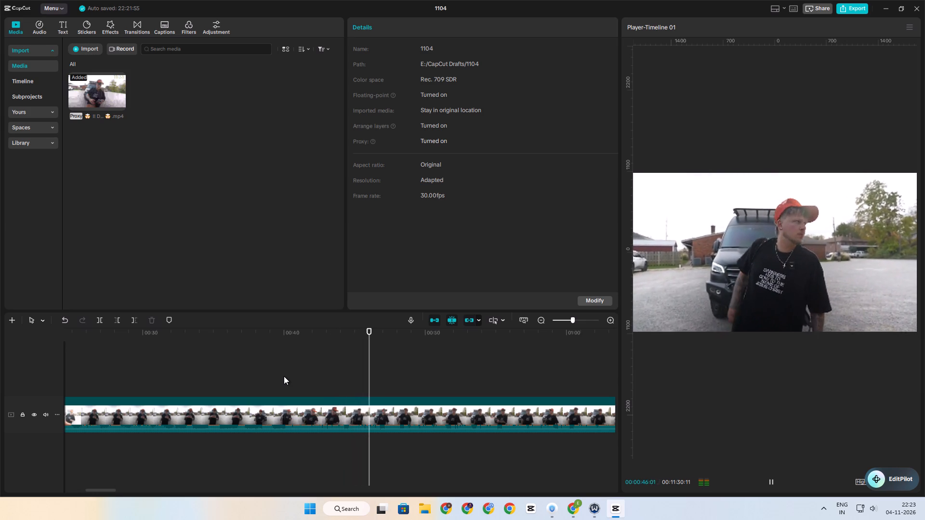
{"action": "left_click", "coordinate": [284, 376]}
{"action": "left_click", "coordinate": [291, 409]}
{"action": "key", "text": "q"}
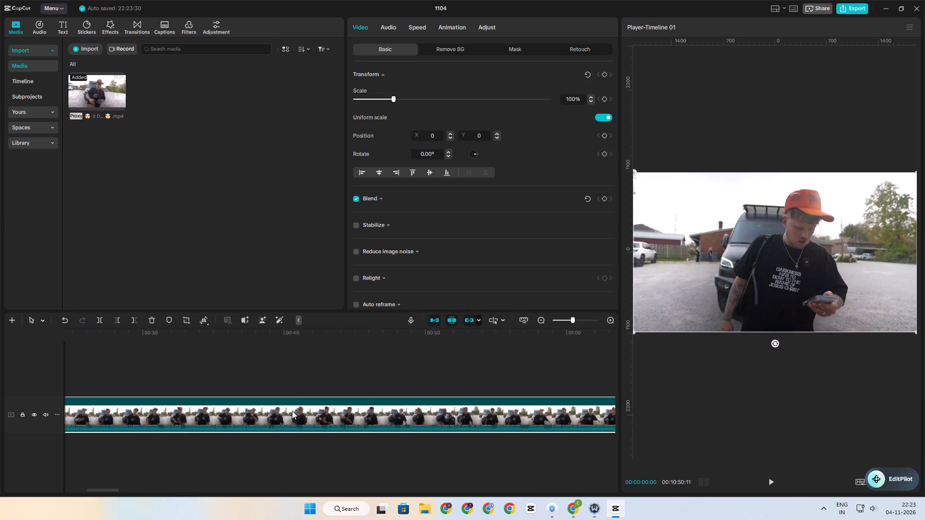
{"action": "scroll", "coordinate": [284, 407], "scroll_direction": "down", "scroll_amount": 19, "text": "ctrl"}
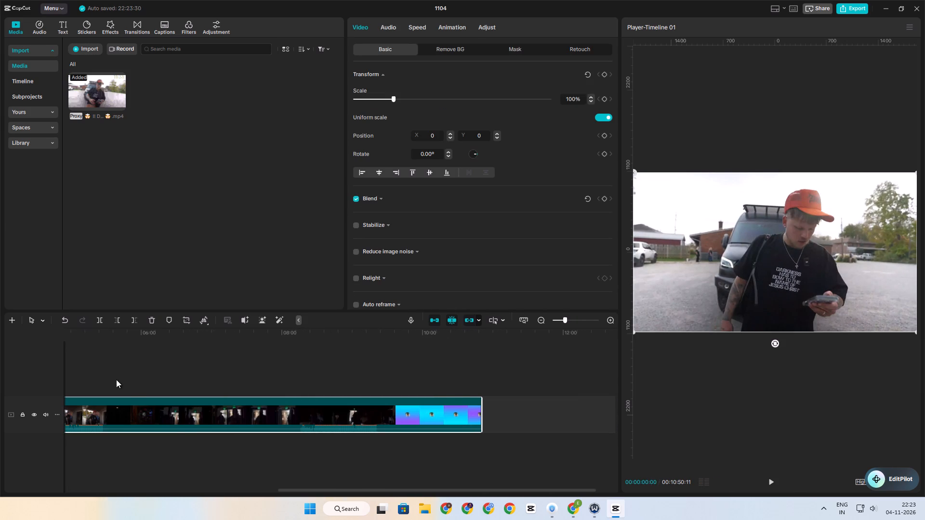
Return to the start of the trimmed clip and preview its opening seconds beside the van.
{"action": "left_click_drag", "start_coordinate": [288, 489], "coordinate": [7, 464]}
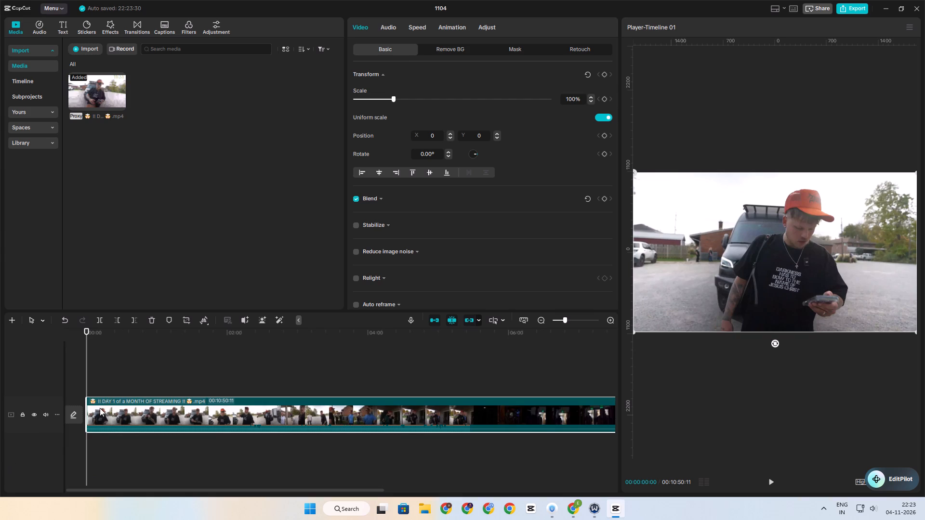
{"action": "left_click", "coordinate": [158, 363]}
{"action": "left_click_drag", "start_coordinate": [158, 363], "coordinate": [119, 369]}
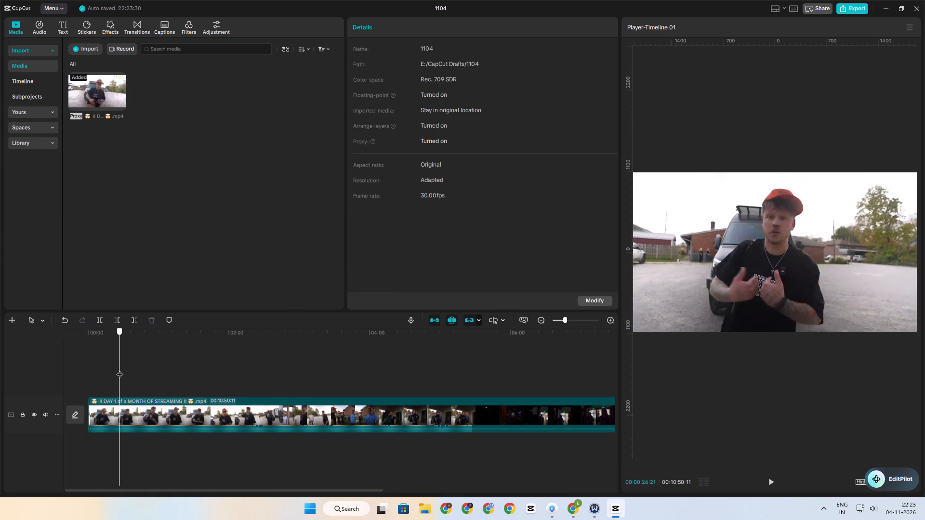
{"action": "left_click_drag", "start_coordinate": [119, 369], "coordinate": [79, 380]}
{"action": "key", "text": "space"}
{"action": "scroll", "coordinate": [149, 398], "scroll_direction": "up", "scroll_amount": 9, "text": "ctrl"}
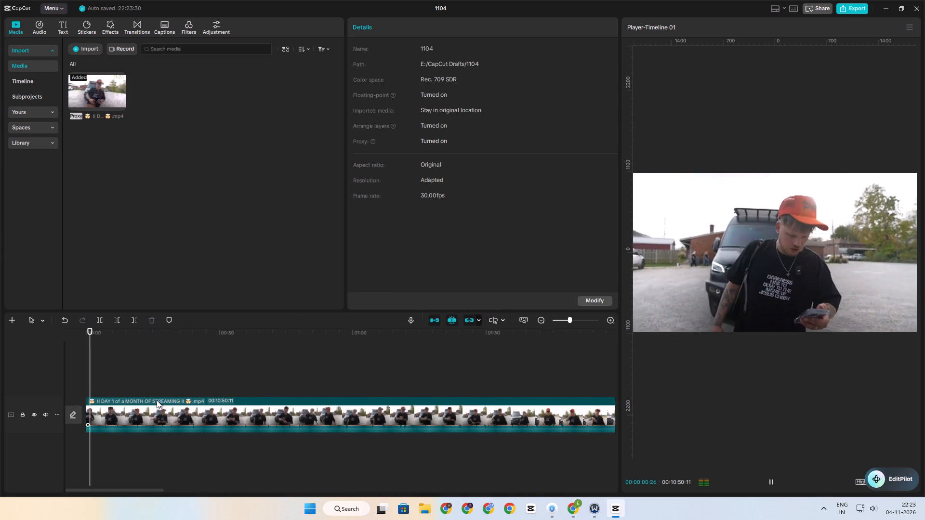
{"action": "scroll", "coordinate": [157, 400], "scroll_direction": "up", "scroll_amount": 8, "text": "ctrl"}
{"action": "key", "text": "space"}
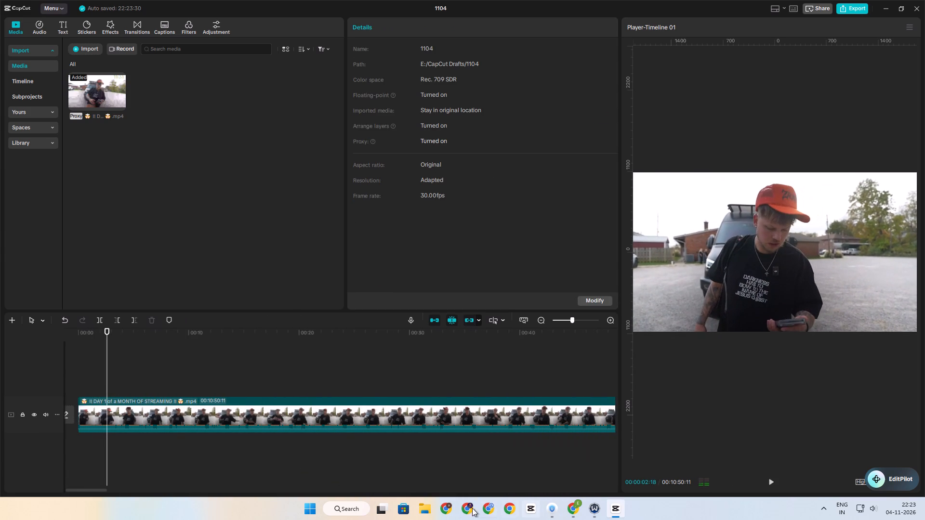
Preview the finished 1103 video from the Downloads folder for reference, then return to the CapCut project.
{"action": "left_click", "coordinate": [427, 502]}
{"action": "left_click", "coordinate": [75, 145]}
{"action": "left_click", "coordinate": [72, 139]}
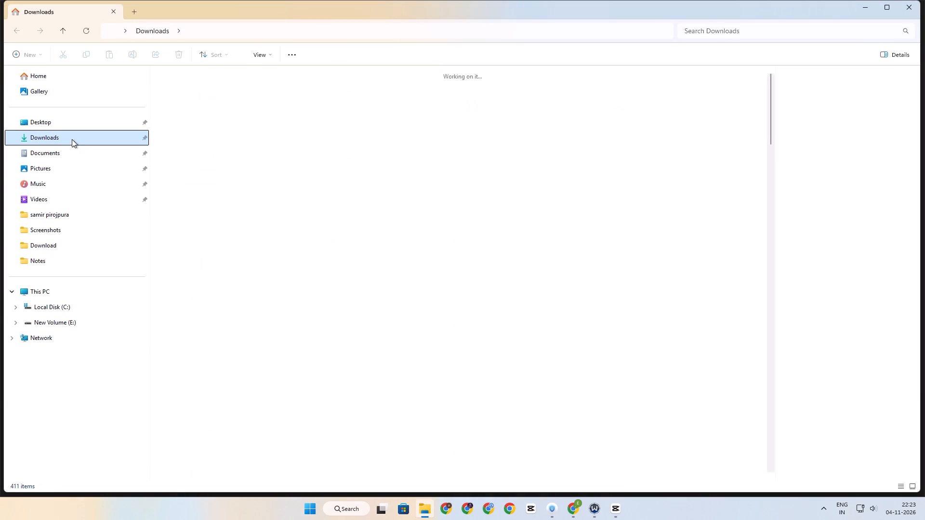
{"action": "double_click", "coordinate": [185, 183]}
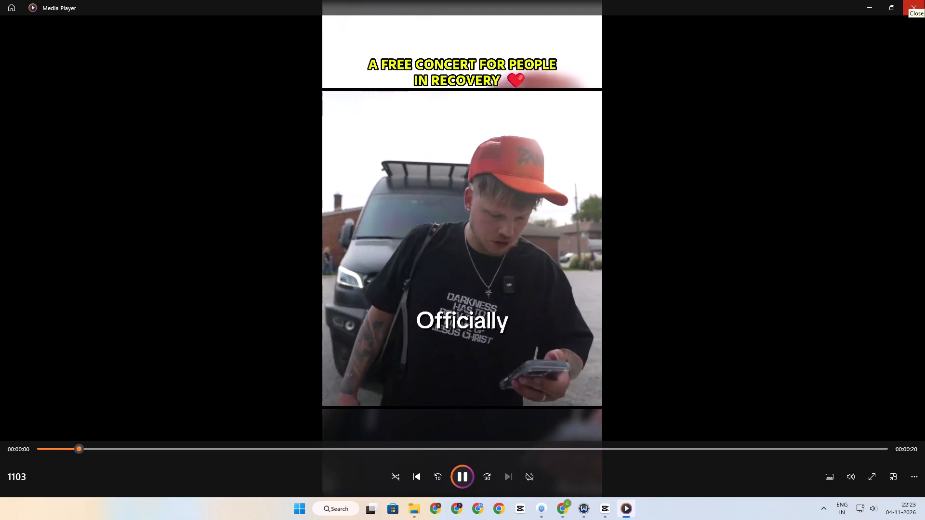
{"action": "left_click", "coordinate": [924, 0]}
{"action": "left_click", "coordinate": [615, 510]}
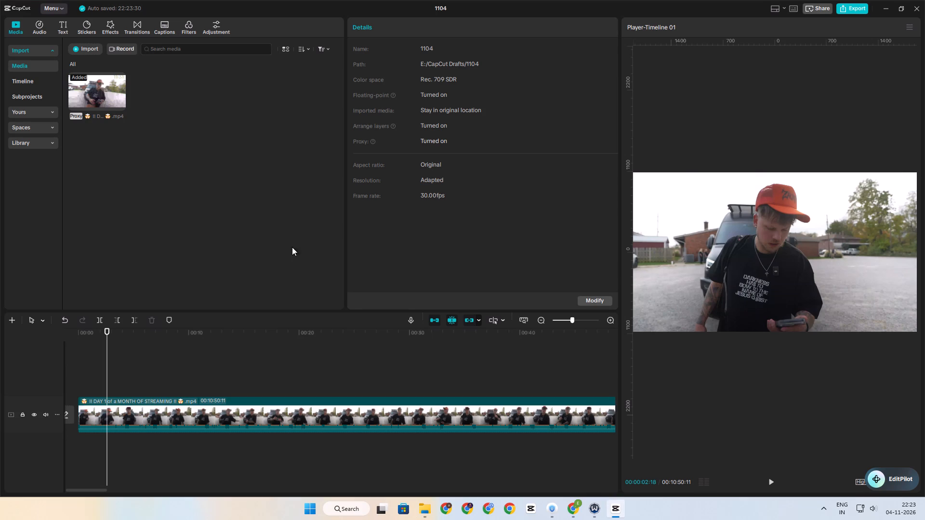
Review the man's talk beside the van between about 0:02 and 0:33, replaying the part from about 0:19.
{"action": "key", "text": "space"}
{"action": "left_click", "coordinate": [304, 388]}
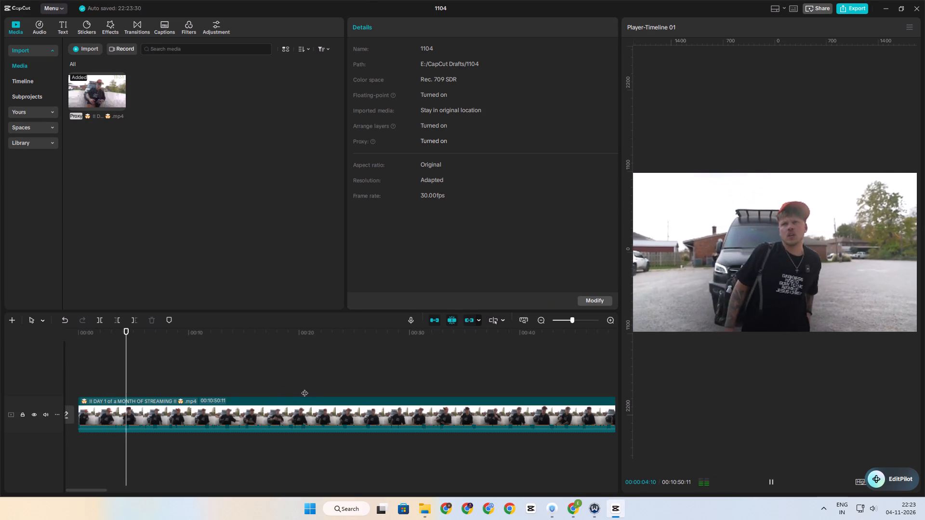
{"action": "key", "text": "space"}
{"action": "left_click", "coordinate": [305, 387]}
{"action": "key", "text": "space"}
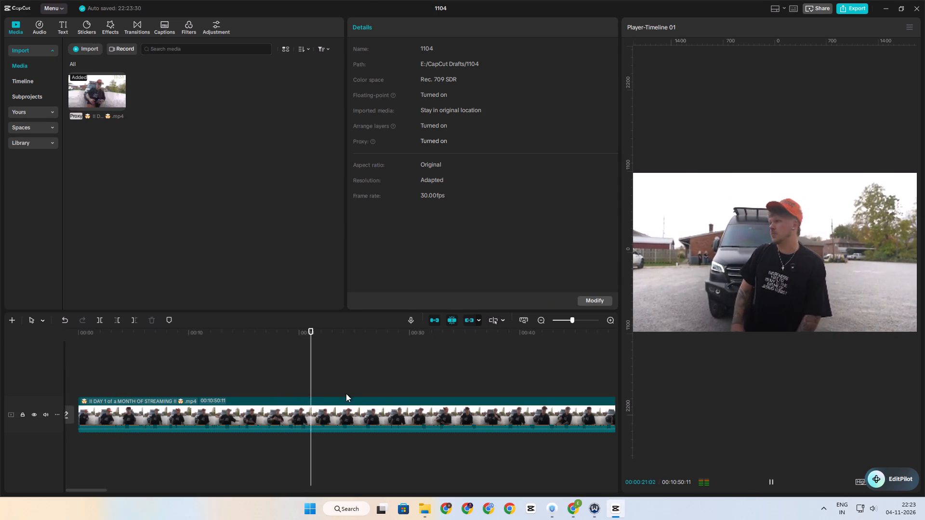
{"action": "left_click", "coordinate": [346, 393]}
{"action": "key", "text": "space"}
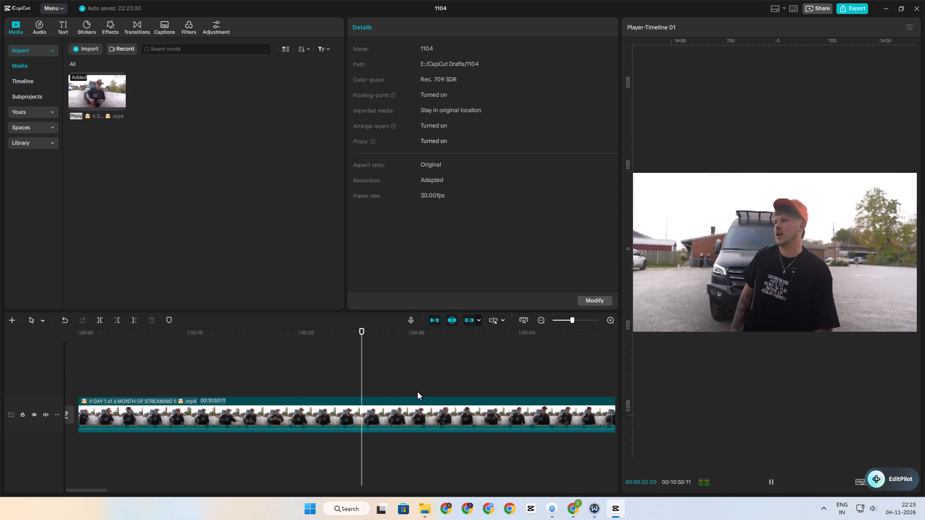
{"action": "left_click", "coordinate": [421, 391]}
{"action": "key", "text": "space"}
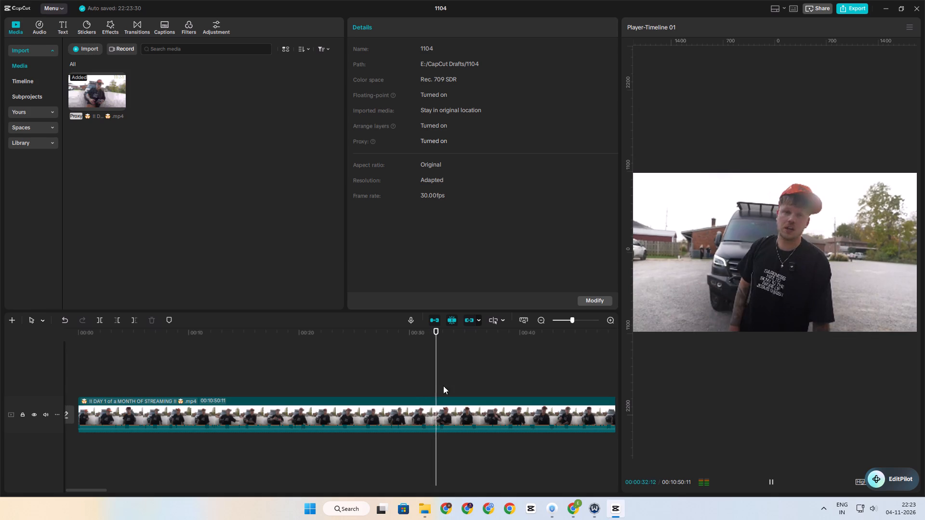
{"action": "left_click", "coordinate": [373, 385]}
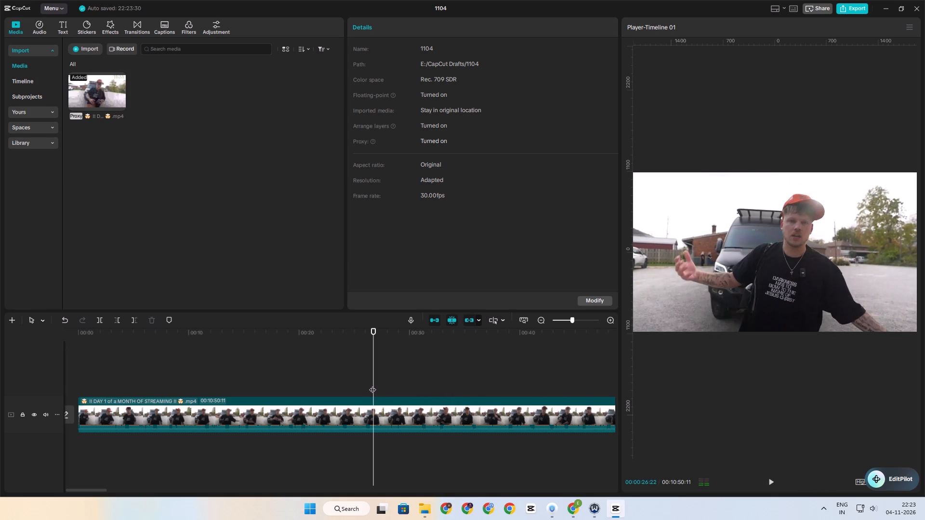
{"action": "key", "text": "space"}
{"action": "left_click", "coordinate": [363, 382]}
{"action": "key", "text": "space"}
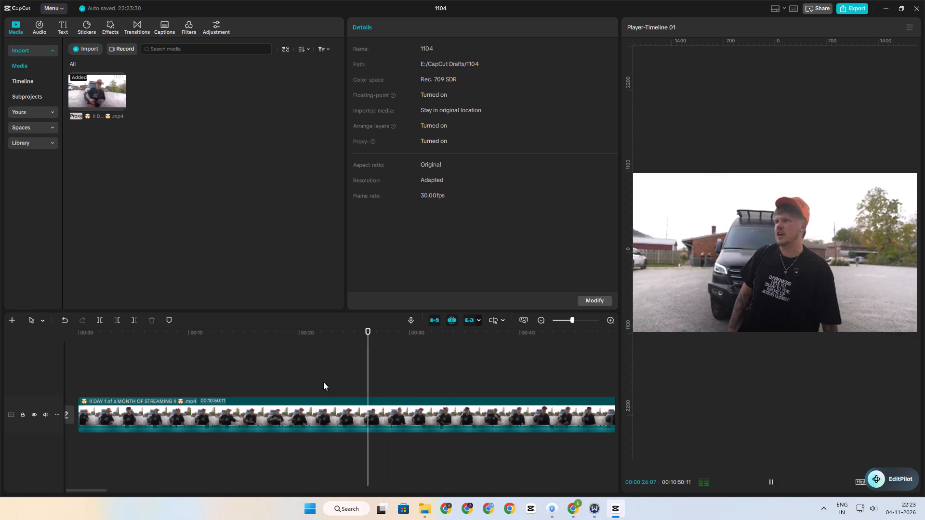
{"action": "left_click", "coordinate": [287, 382]}
{"action": "key", "text": "space"}
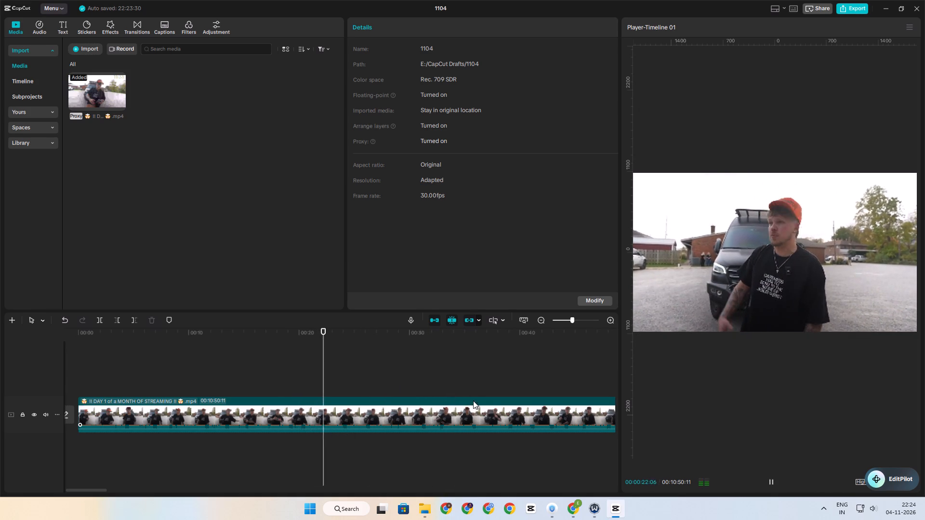
Find the new opening moment and trim off everything in the clip before about 0:39.
{"action": "left_click", "coordinate": [475, 386]}
{"action": "key", "text": "space"}
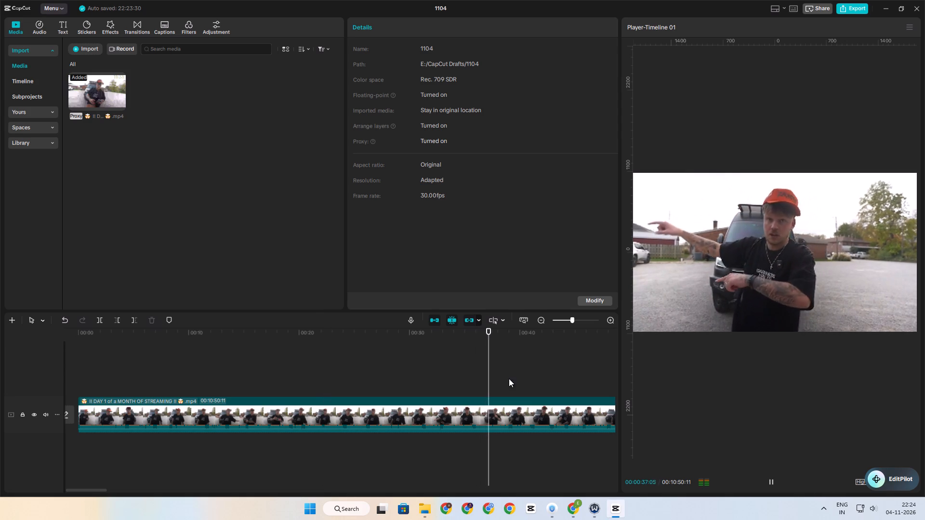
{"action": "left_click", "coordinate": [509, 378]}
{"action": "key", "text": "space"}
{"action": "scroll", "coordinate": [562, 425], "scroll_direction": "up", "scroll_amount": 4, "text": "ctrl"}
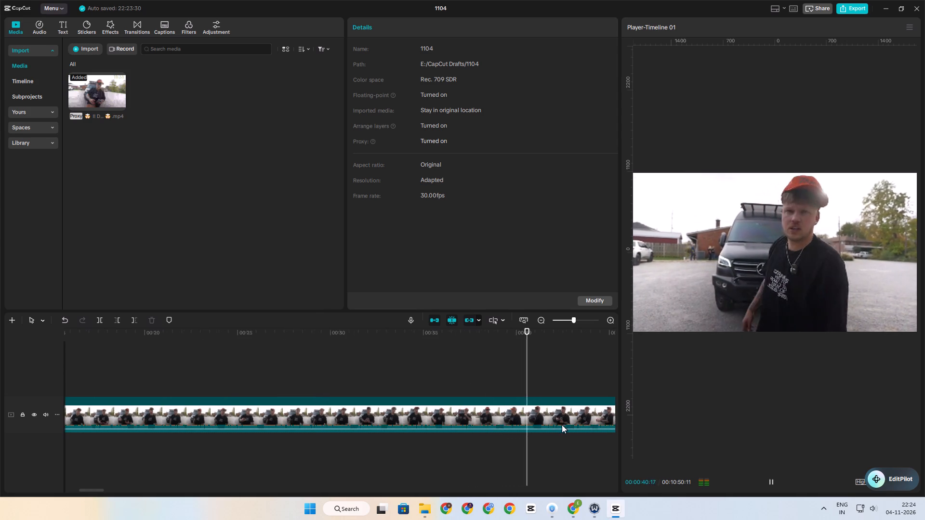
{"action": "left_click", "coordinate": [499, 385]}
{"action": "left_click", "coordinate": [501, 419]}
{"action": "key", "text": "q"}
Play through the first 20 seconds or so of the re-trimmed clip to look for an ending point.
{"action": "key", "text": "space"}
{"action": "scroll", "coordinate": [168, 369], "scroll_direction": "down", "scroll_amount": 2, "text": "ctrl"}
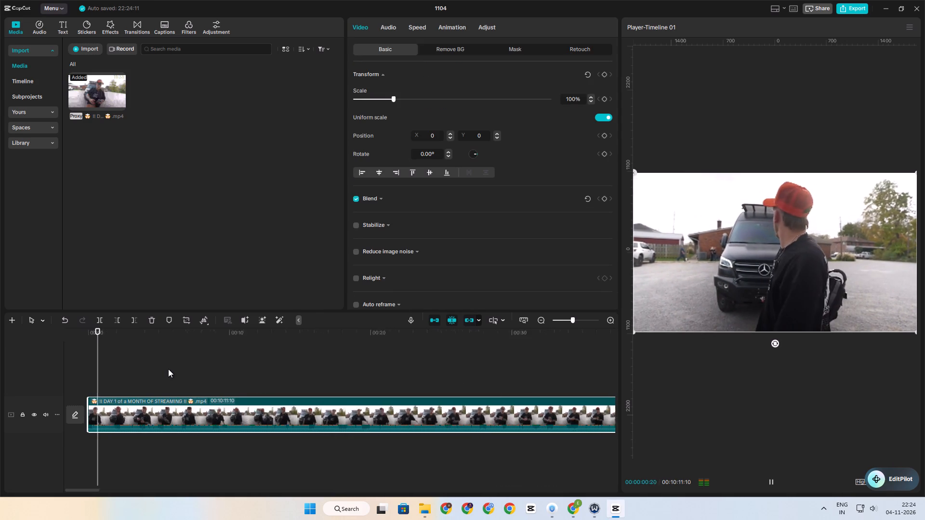
{"action": "scroll", "coordinate": [168, 369], "scroll_direction": "down", "scroll_amount": 1, "text": "ctrl"}
{"action": "scroll", "coordinate": [153, 390], "scroll_direction": "up", "scroll_amount": 5, "text": "ctrl"}
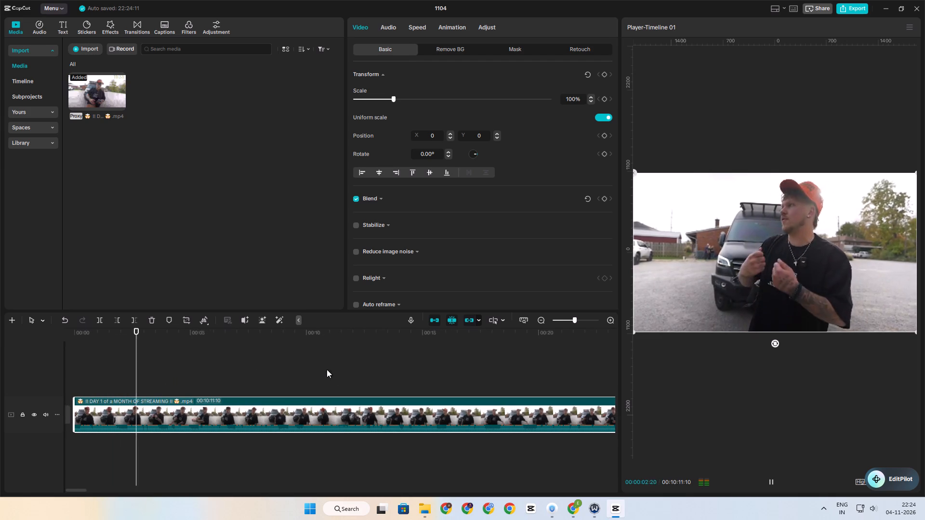
{"action": "left_click", "coordinate": [403, 379]}
{"action": "key", "text": "space"}
{"action": "scroll", "coordinate": [471, 388], "scroll_direction": "down", "scroll_amount": 4, "text": "ctrl"}
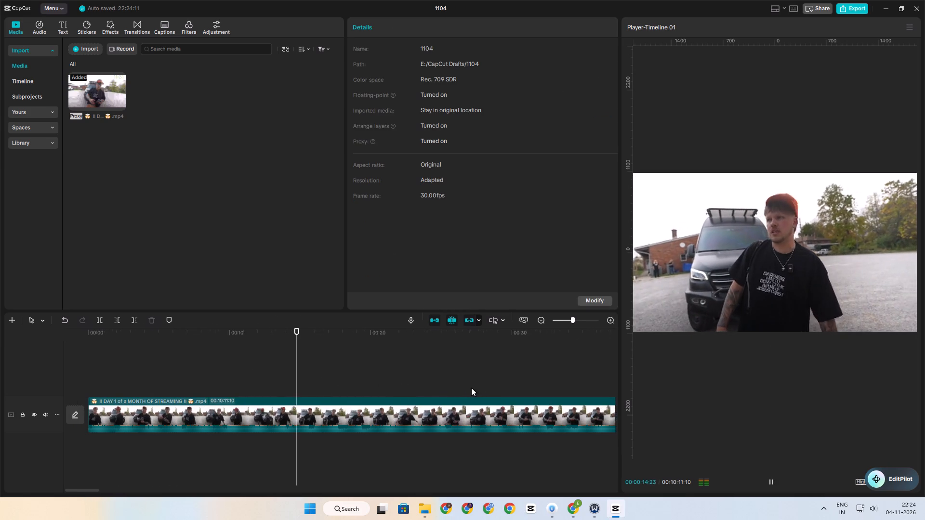
{"action": "scroll", "coordinate": [470, 388], "scroll_direction": "down", "scroll_amount": 8, "text": "ctrl"}
{"action": "scroll", "coordinate": [229, 395], "scroll_direction": "up", "scroll_amount": 4, "text": "ctrl"}
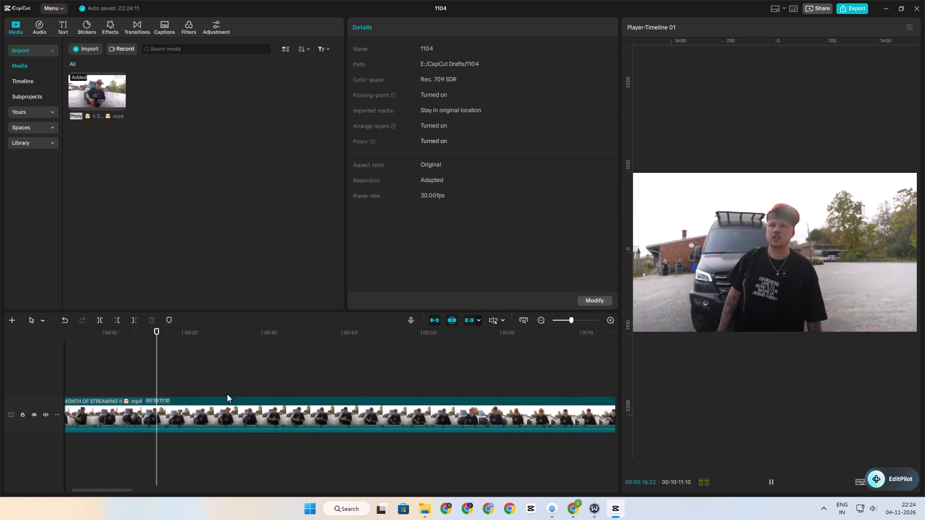
{"action": "scroll", "coordinate": [178, 402], "scroll_direction": "up", "scroll_amount": 5, "text": "ctrl"}
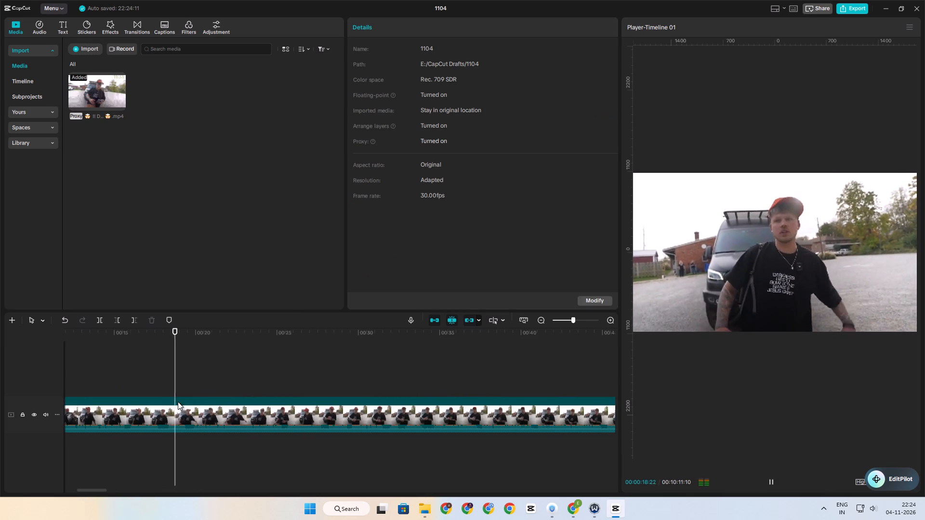
{"action": "scroll", "coordinate": [178, 402], "scroll_direction": "up", "scroll_amount": 5, "text": "ctrl"}
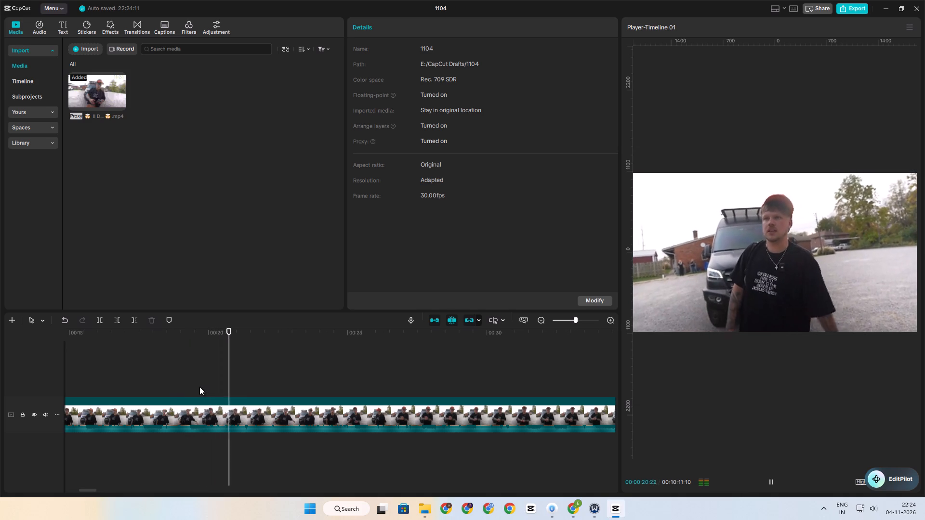
Replay the moment around 0:20 and split the clip at about 0:21.
{"action": "left_click", "coordinate": [200, 386]}
{"action": "key", "text": "space"}
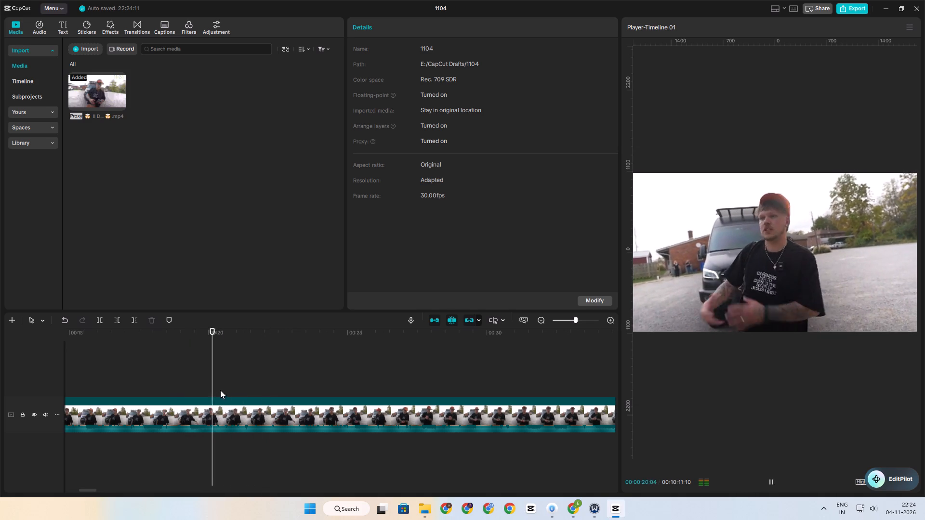
{"action": "scroll", "coordinate": [245, 400], "scroll_direction": "up", "scroll_amount": 4, "text": "ctrl"}
{"action": "key", "text": "ctrl+space"}
{"action": "left_click", "coordinate": [222, 376]}
{"action": "left_click", "coordinate": [201, 378]}
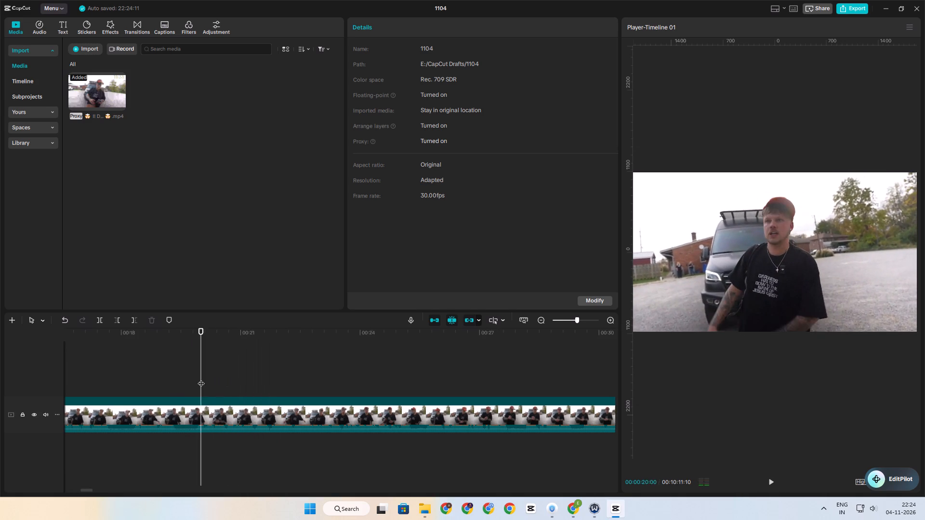
{"action": "key", "text": "space"}
{"action": "key", "text": "space"}
{"action": "left_click", "coordinate": [235, 414]}
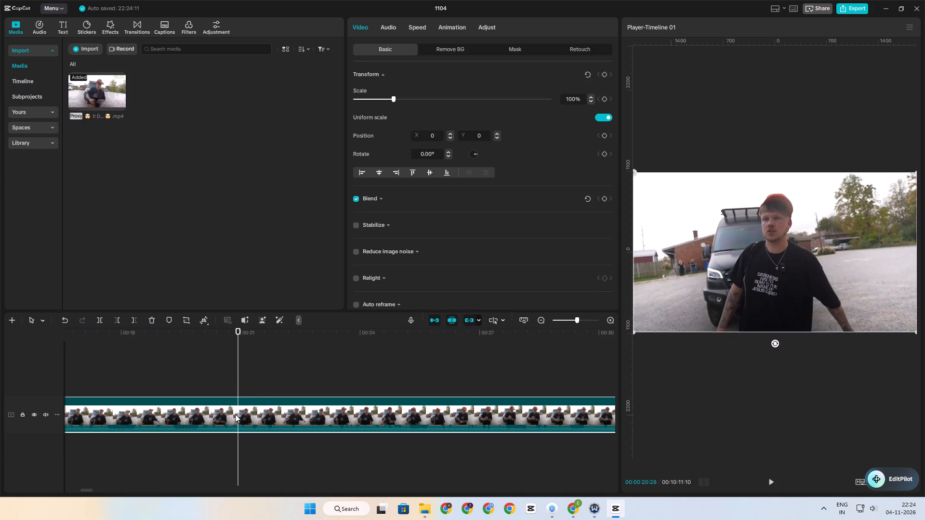
{"action": "key", "text": "s"}
Sample the footage following the split, between about 0:29 and 0:39.
{"action": "scroll", "coordinate": [444, 408], "scroll_direction": "down", "scroll_amount": 8, "text": "ctrl"}
{"action": "left_click", "coordinate": [393, 385]}
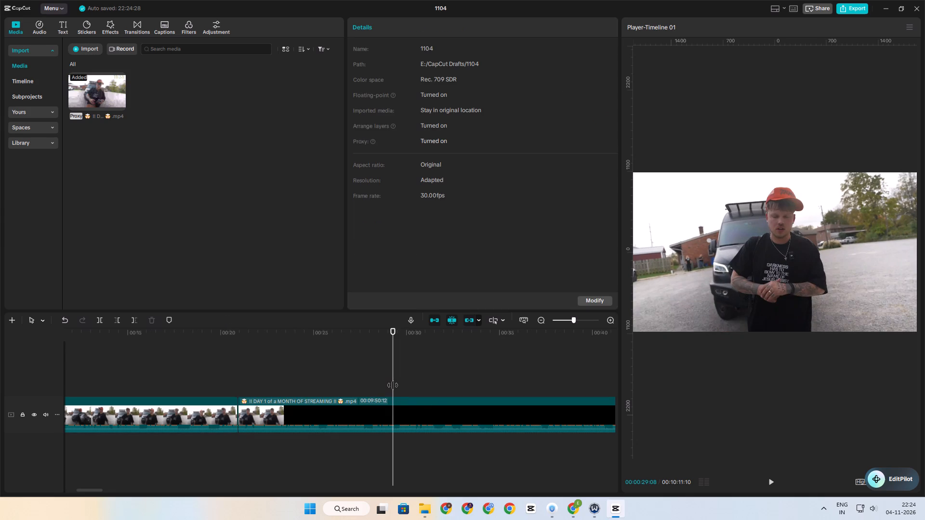
{"action": "left_click", "coordinate": [393, 385]}
{"action": "key", "text": "space"}
{"action": "left_click", "coordinate": [460, 388]}
{"action": "key", "text": "space"}
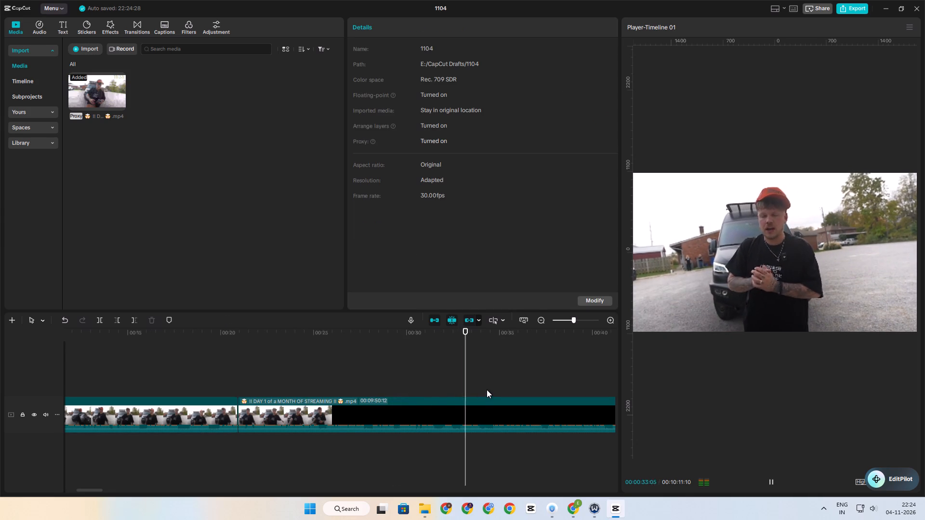
{"action": "left_click", "coordinate": [487, 390]}
{"action": "key", "text": "space"}
{"action": "left_click", "coordinate": [580, 390]}
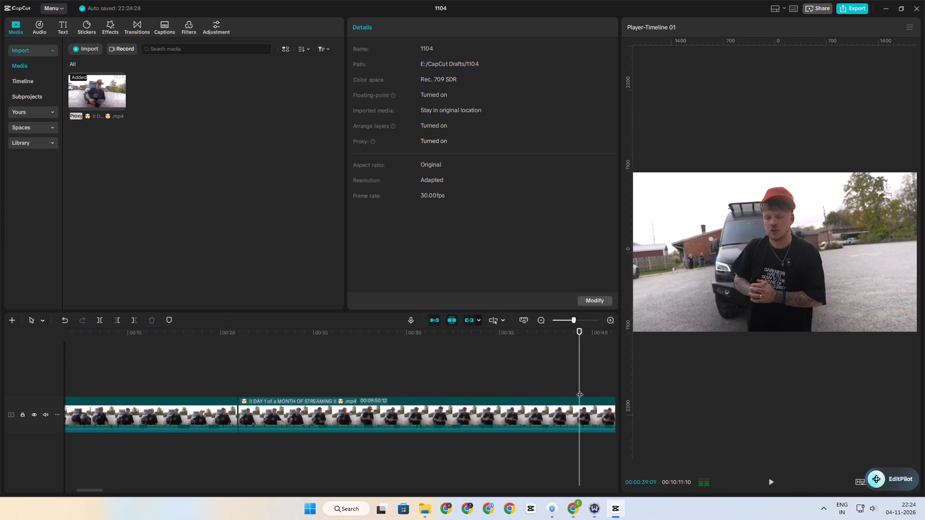
{"action": "key", "text": "space"}
Skim the footage between about 1:23 and 2:35, replaying the van scene around 1:30.
{"action": "scroll", "coordinate": [579, 389], "scroll_direction": "down", "scroll_amount": 10, "text": "ctrl"}
{"action": "scroll", "coordinate": [400, 395], "scroll_direction": "up", "scroll_amount": 2, "text": "ctrl"}
{"action": "scroll", "coordinate": [429, 398], "scroll_direction": "down", "scroll_amount": 8, "text": "ctrl"}
{"action": "left_click", "coordinate": [412, 383]}
{"action": "key", "text": "space"}
{"action": "left_click", "coordinate": [351, 388]}
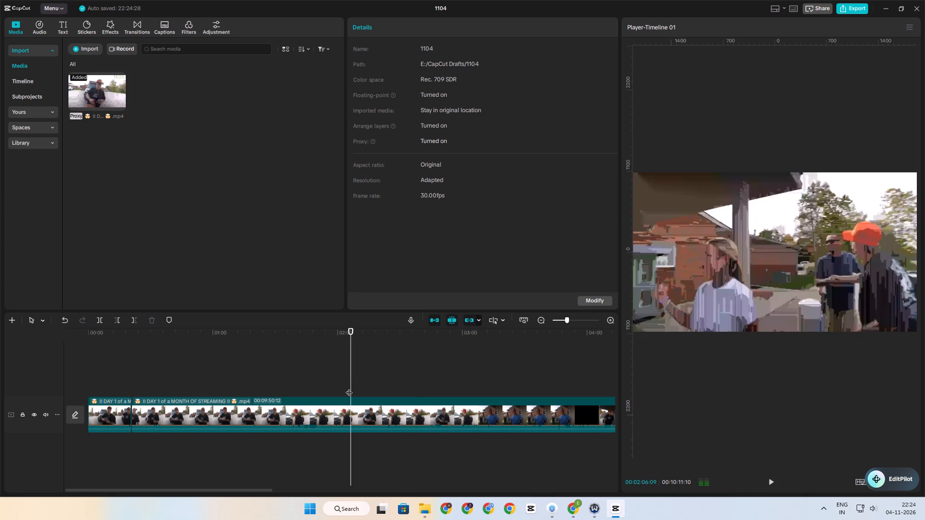
{"action": "key", "text": "space"}
{"action": "left_click", "coordinate": [261, 387]}
{"action": "key", "text": "space"}
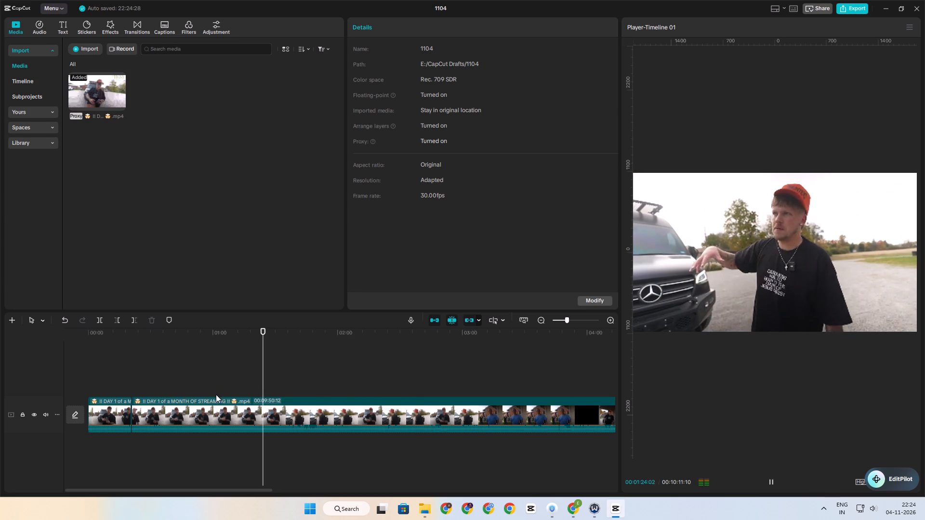
{"action": "left_click", "coordinate": [283, 393]}
{"action": "key", "text": "space"}
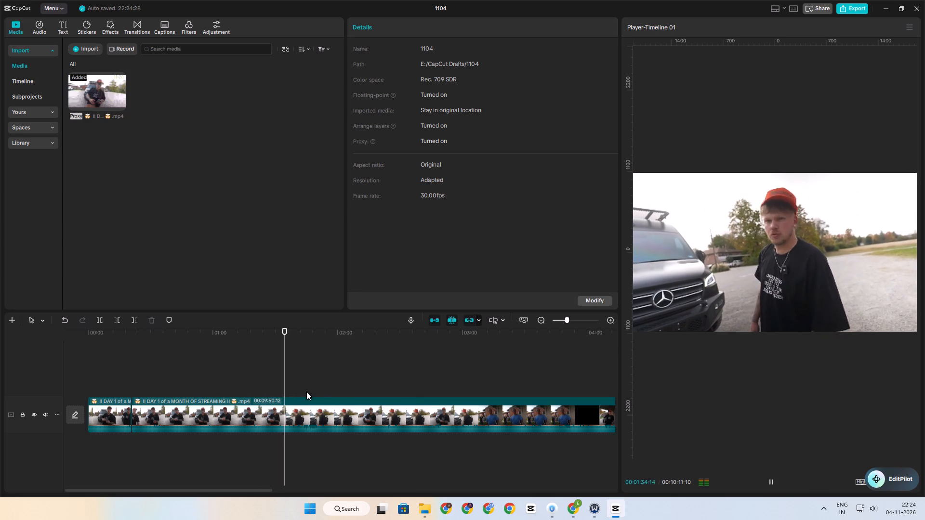
{"action": "scroll", "coordinate": [313, 402], "scroll_direction": "up", "scroll_amount": 10, "text": "ctrl"}
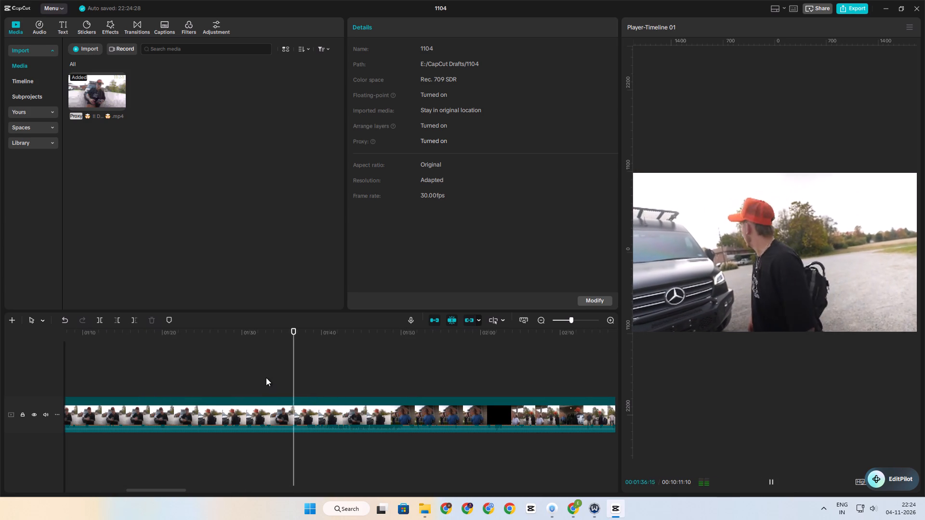
{"action": "left_click", "coordinate": [237, 378]}
{"action": "key", "text": "space"}
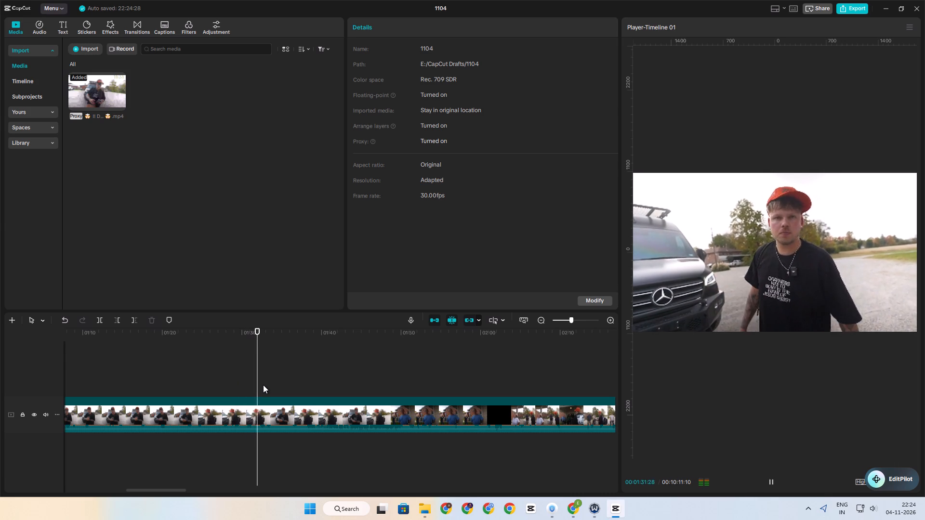
Delete the long segment after the split at about 0:21, keeping only the opening segment.
{"action": "scroll", "coordinate": [272, 400], "scroll_direction": "down", "scroll_amount": 13, "text": "ctrl"}
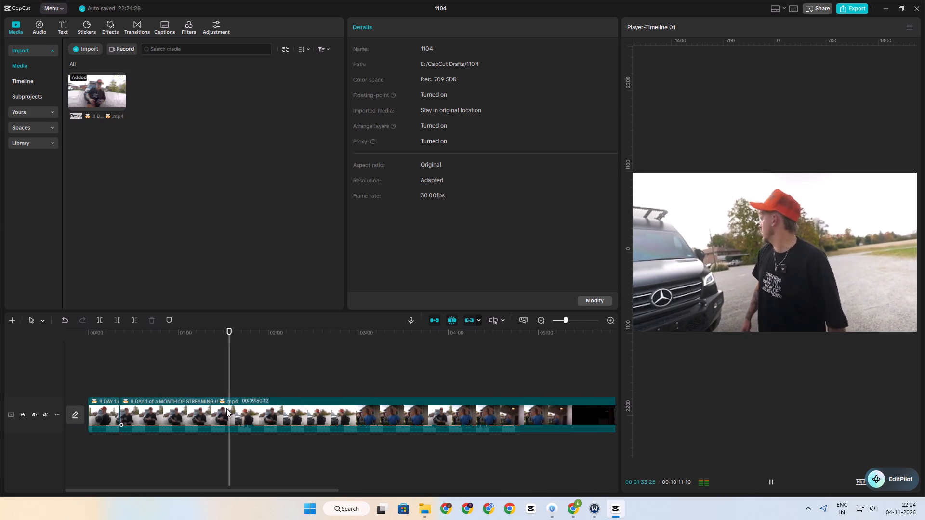
{"action": "left_click", "coordinate": [213, 411]}
{"action": "key", "text": "d"}
Review the remaining opening segment, checking its first seconds and the ending from about 0:19.
{"action": "left_click", "coordinate": [84, 356]}
{"action": "key", "text": "space"}
{"action": "scroll", "coordinate": [123, 394], "scroll_direction": "up", "scroll_amount": 5, "text": "ctrl"}
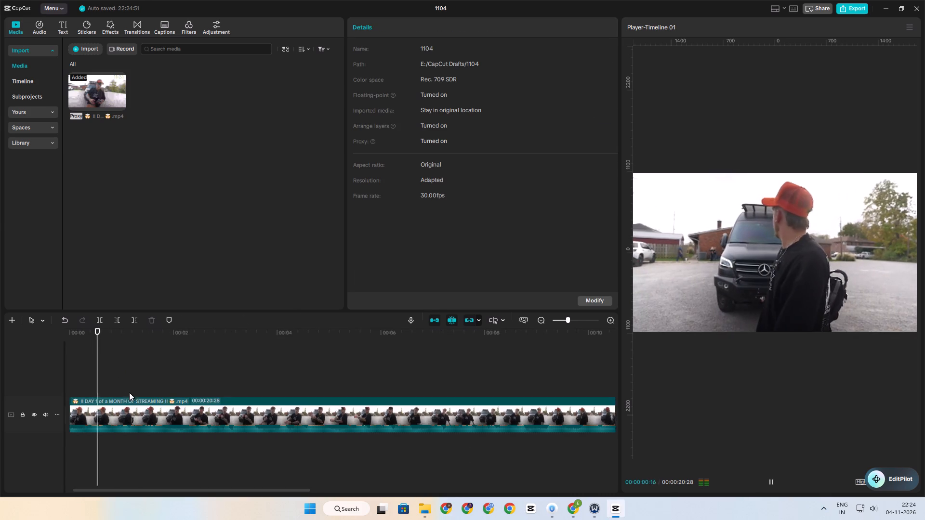
{"action": "scroll", "coordinate": [129, 392], "scroll_direction": "up", "scroll_amount": 6, "text": "ctrl"}
{"action": "scroll", "coordinate": [252, 398], "scroll_direction": "down", "scroll_amount": 20, "text": "ctrl"}
{"action": "scroll", "coordinate": [252, 398], "scroll_direction": "down", "scroll_amount": 1, "text": "ctrl"}
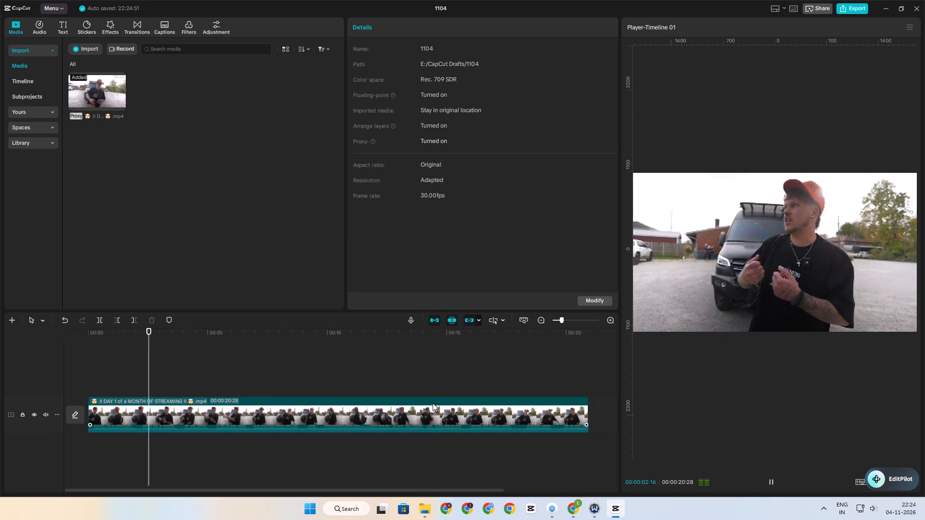
{"action": "scroll", "coordinate": [433, 403], "scroll_direction": "down", "scroll_amount": 3, "text": "ctrl"}
{"action": "left_click", "coordinate": [461, 386]}
{"action": "key", "text": "space"}
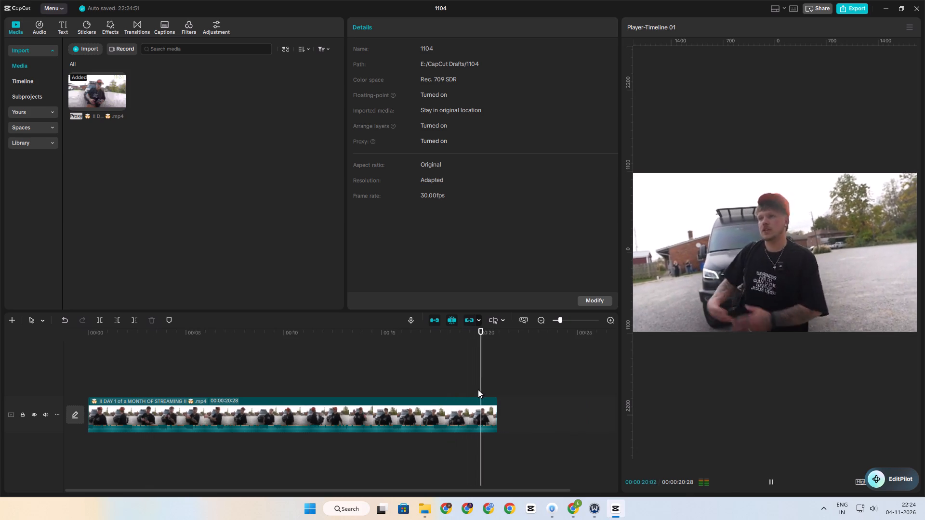
{"action": "left_click", "coordinate": [396, 375]}
{"action": "left_click_drag", "start_coordinate": [396, 375], "coordinate": [198, 375]}
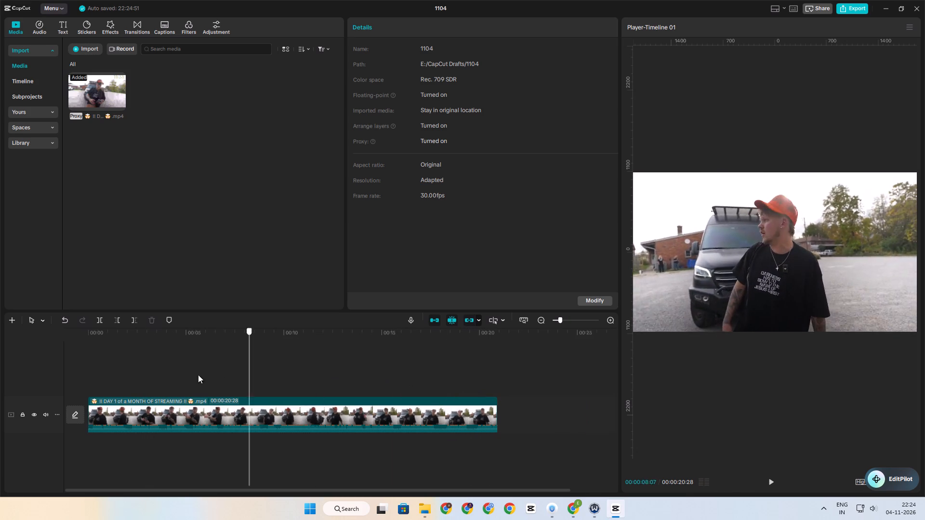
{"action": "left_click_drag", "start_coordinate": [198, 375], "coordinate": [52, 375]}
{"action": "key", "text": "space"}
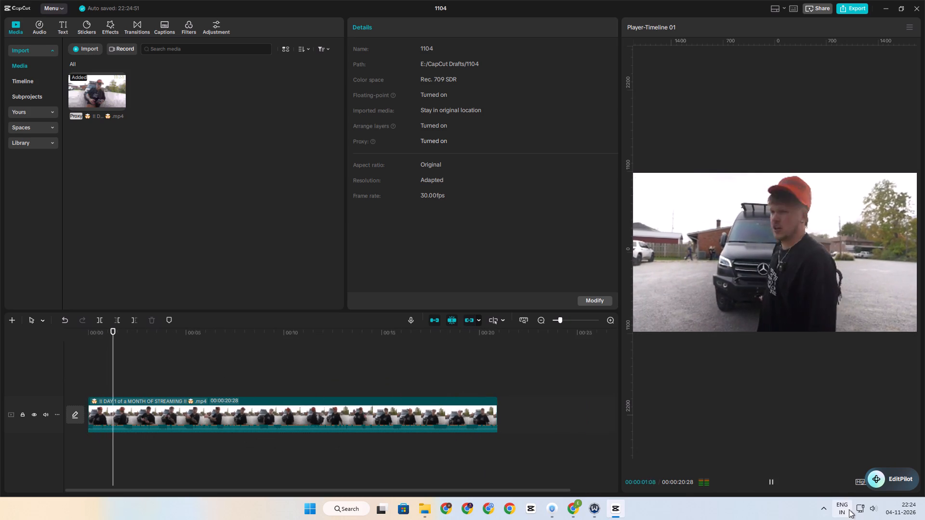
{"action": "key", "text": "space"}
Set the project's aspect ratio to 9:16, moving the floating EditPilot button off the player controls.
{"action": "left_click_drag", "start_coordinate": [879, 482], "coordinate": [554, 182]}
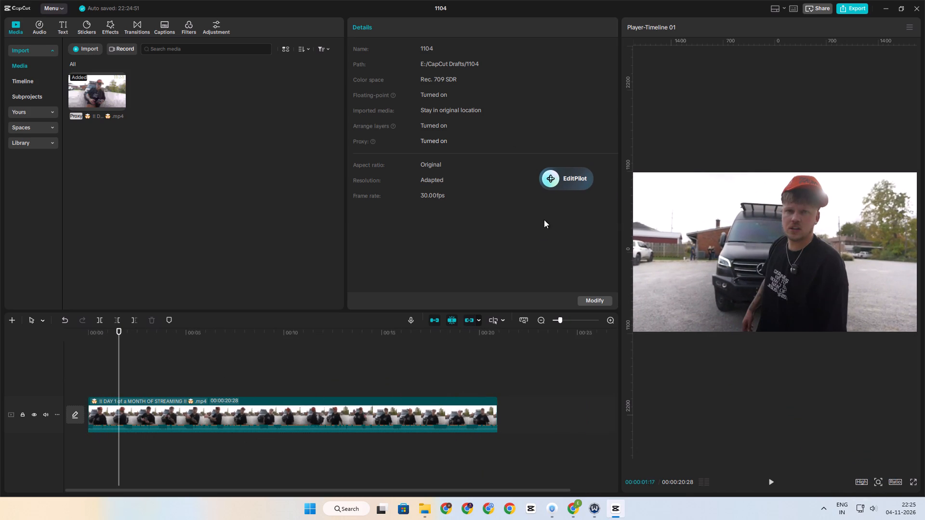
{"action": "left_click_drag", "start_coordinate": [566, 172], "coordinate": [533, 52]}
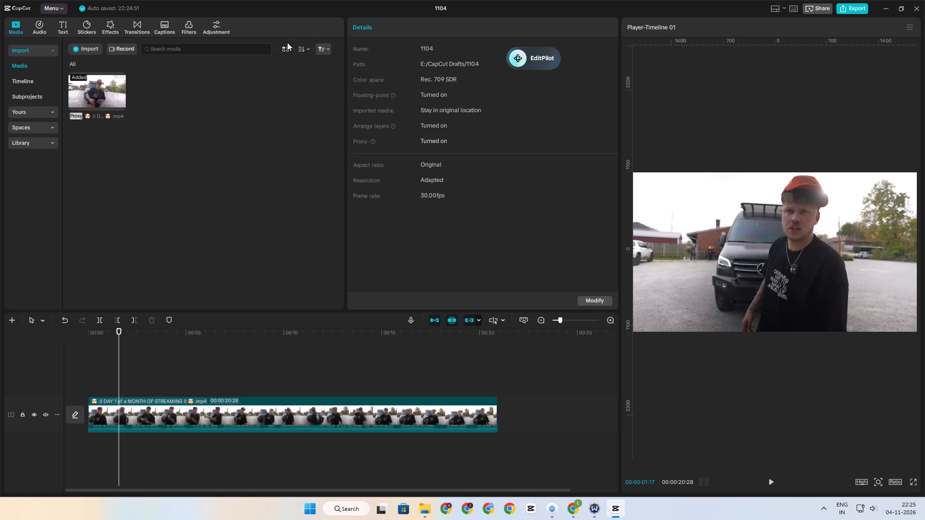
{"action": "left_click", "coordinate": [184, 401]}
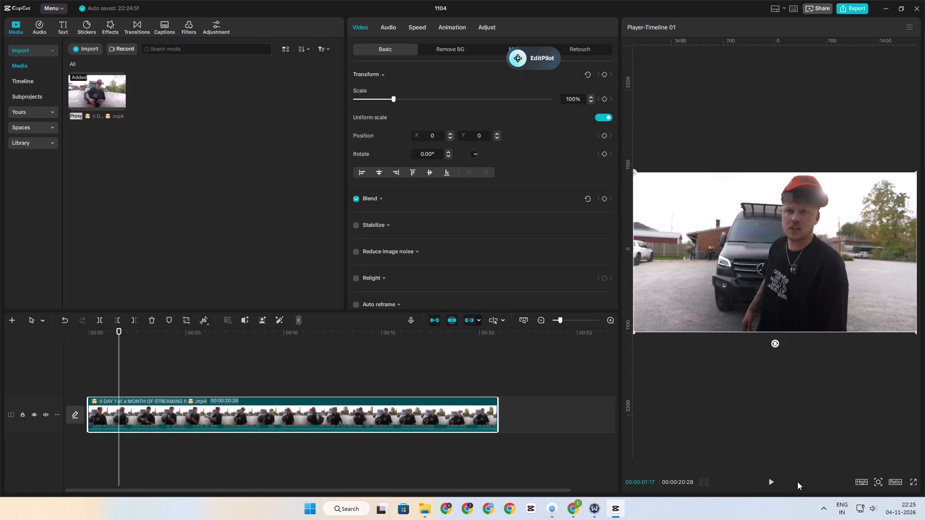
{"action": "left_click", "coordinate": [893, 480]}
{"action": "left_click", "coordinate": [868, 450]}
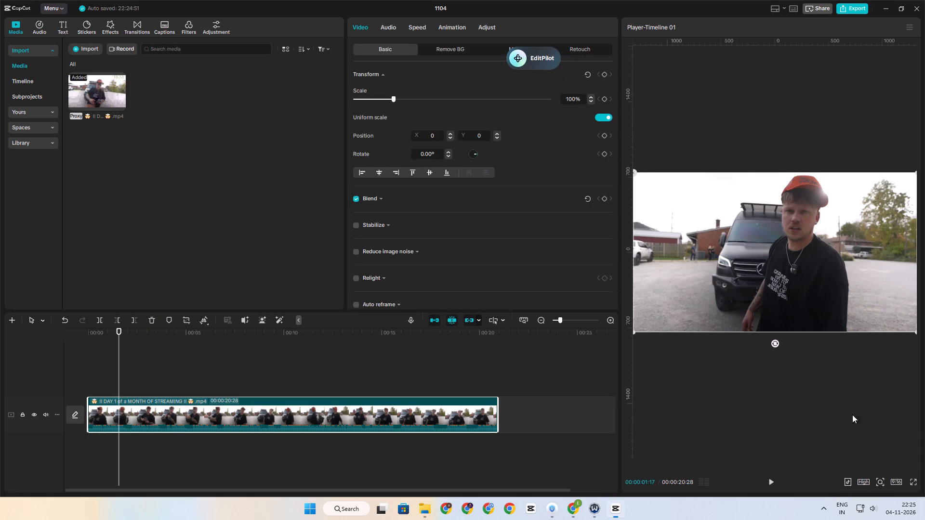
Scale the clip to 200% and shift it within the frame to about X -212, Y 0.
{"action": "left_click_drag", "start_coordinate": [566, 102], "coordinate": [589, 102]}
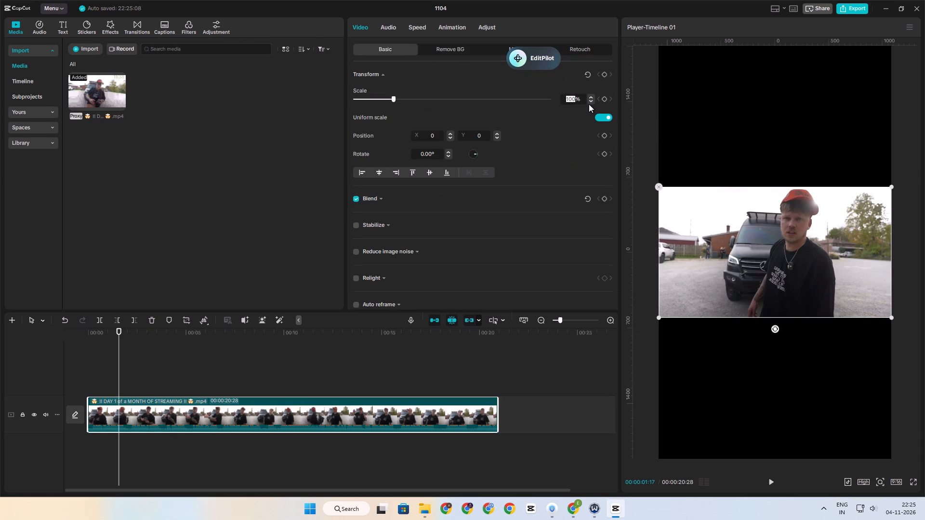
{"action": "type", "text": "20"}
{"action": "key", "text": "0"}
{"action": "key", "text": "Return"}
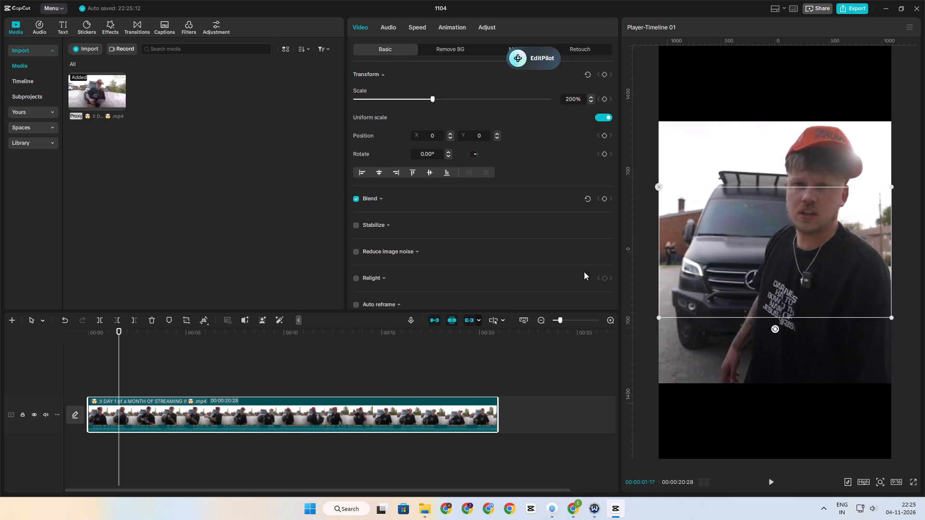
{"action": "left_click_drag", "start_coordinate": [733, 321], "coordinate": [708, 317]}
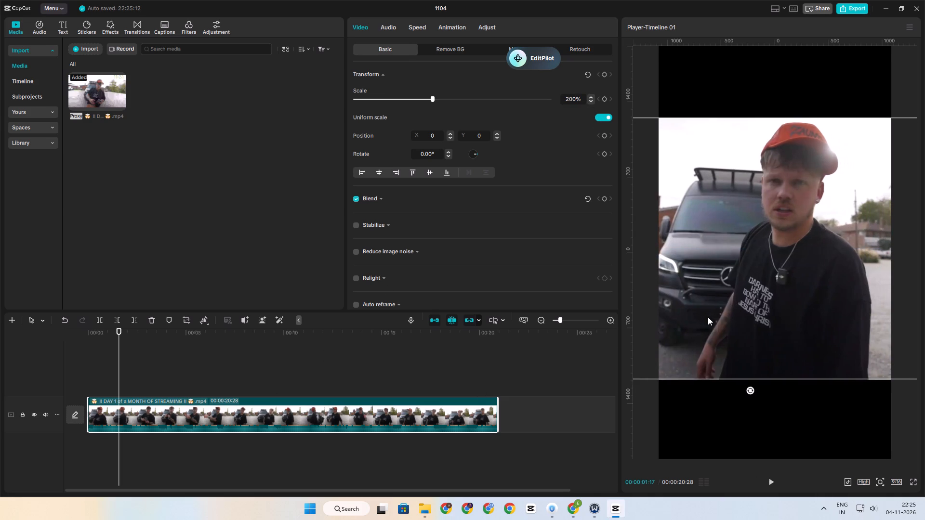
{"action": "left_click_drag", "start_coordinate": [708, 317], "coordinate": [710, 321]}
Play the reframed clip from the start to about 0:06 to check the framing.
{"action": "left_click", "coordinate": [269, 370]}
{"action": "left_click_drag", "start_coordinate": [269, 370], "coordinate": [0, 345]}
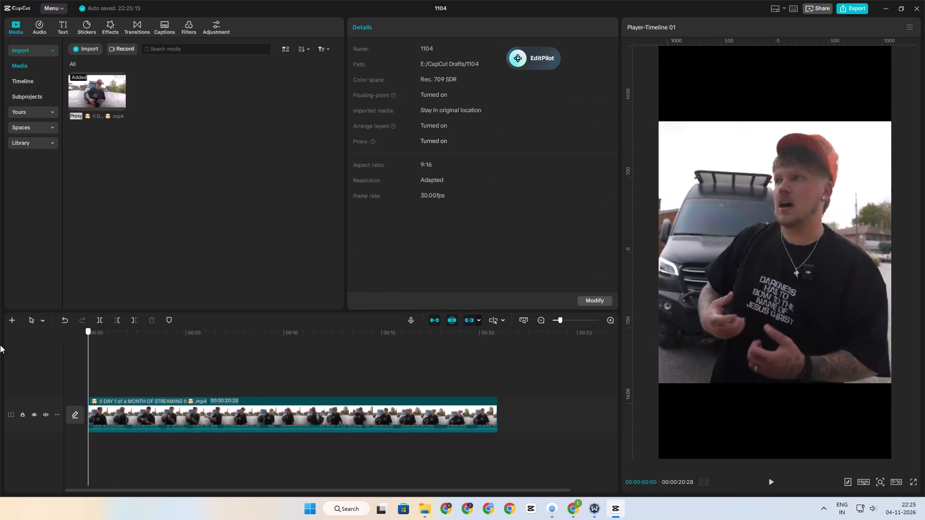
{"action": "left_click_drag", "start_coordinate": [0, 345], "coordinate": [0, 344]}
{"action": "key", "text": "space"}
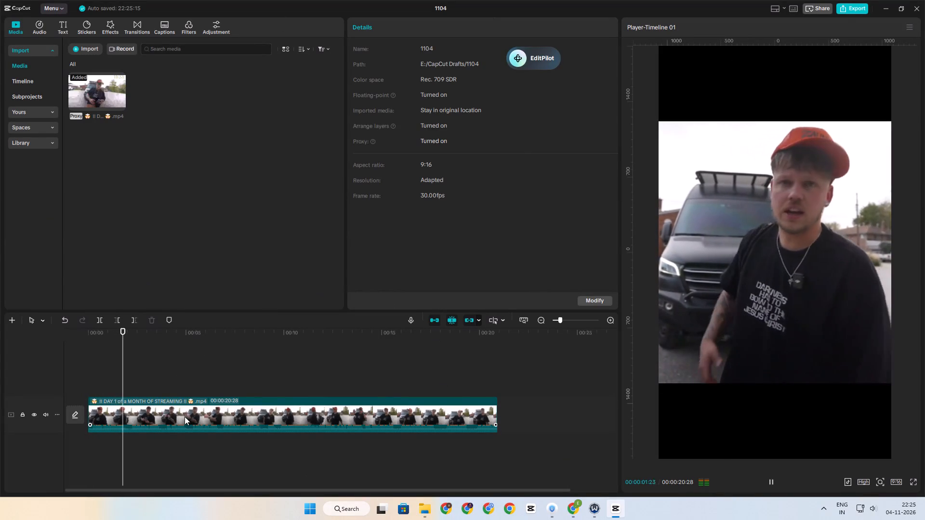
{"action": "key", "text": "space"}
{"action": "left_click", "coordinate": [181, 416]}
{"action": "key", "text": "space"}
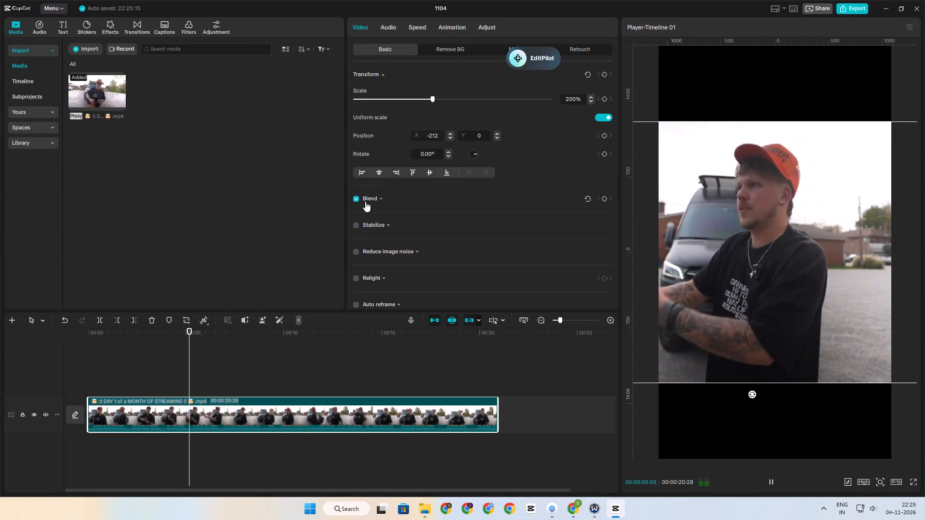
{"action": "key", "text": "space"}
Enable Enhance voice on the clip's audio with an intensity of 100.
{"action": "left_click", "coordinate": [388, 30]}
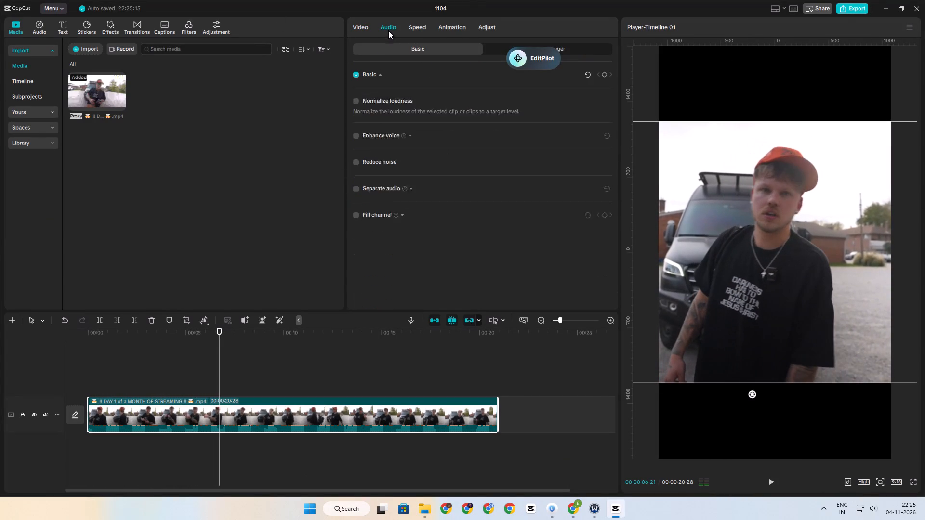
{"action": "double_click", "coordinate": [352, 198]}
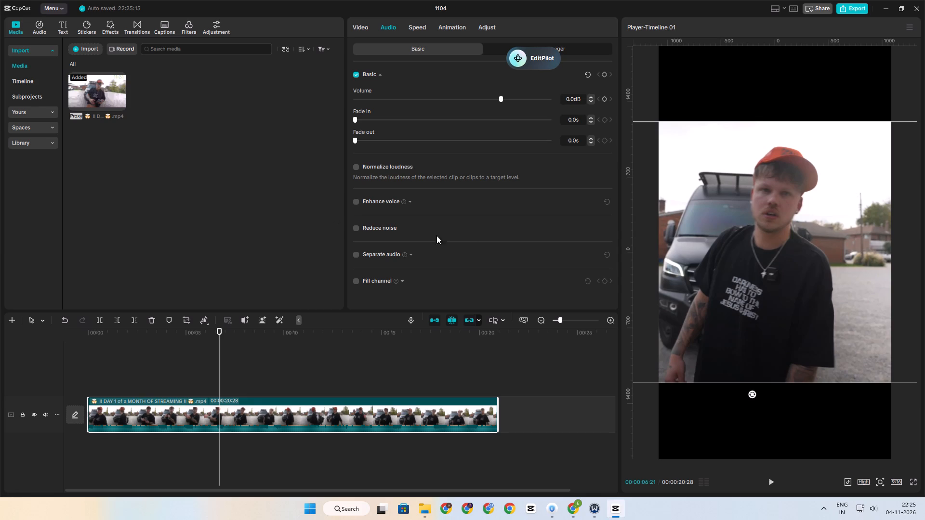
{"action": "left_click", "coordinate": [357, 199]}
{"action": "left_click_drag", "start_coordinate": [516, 228], "coordinate": [656, 242]}
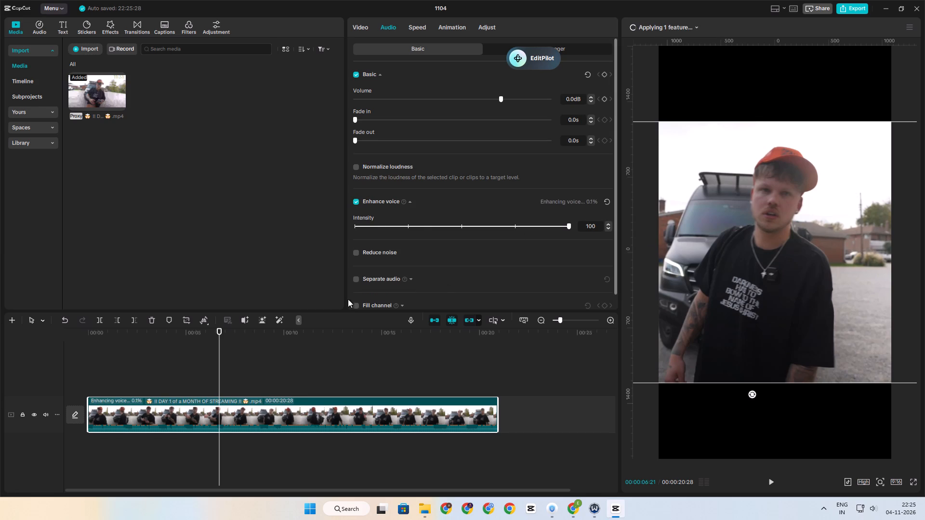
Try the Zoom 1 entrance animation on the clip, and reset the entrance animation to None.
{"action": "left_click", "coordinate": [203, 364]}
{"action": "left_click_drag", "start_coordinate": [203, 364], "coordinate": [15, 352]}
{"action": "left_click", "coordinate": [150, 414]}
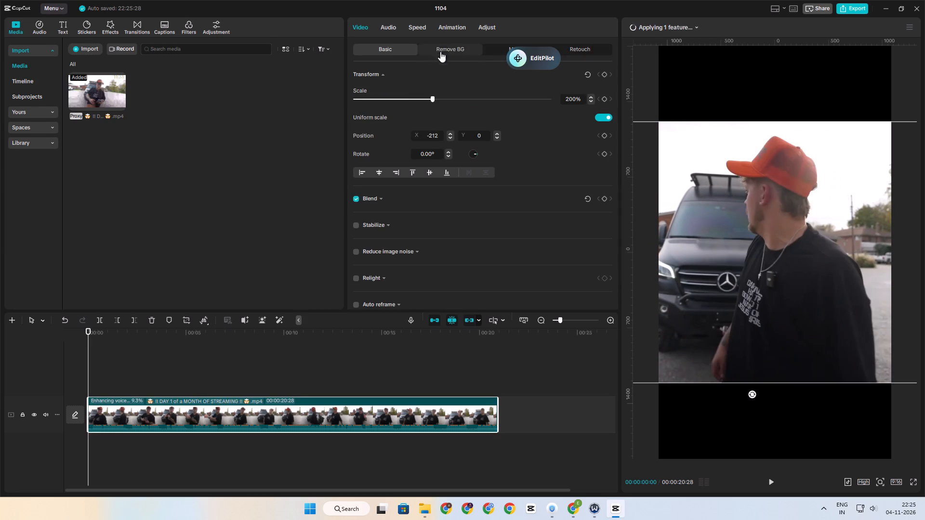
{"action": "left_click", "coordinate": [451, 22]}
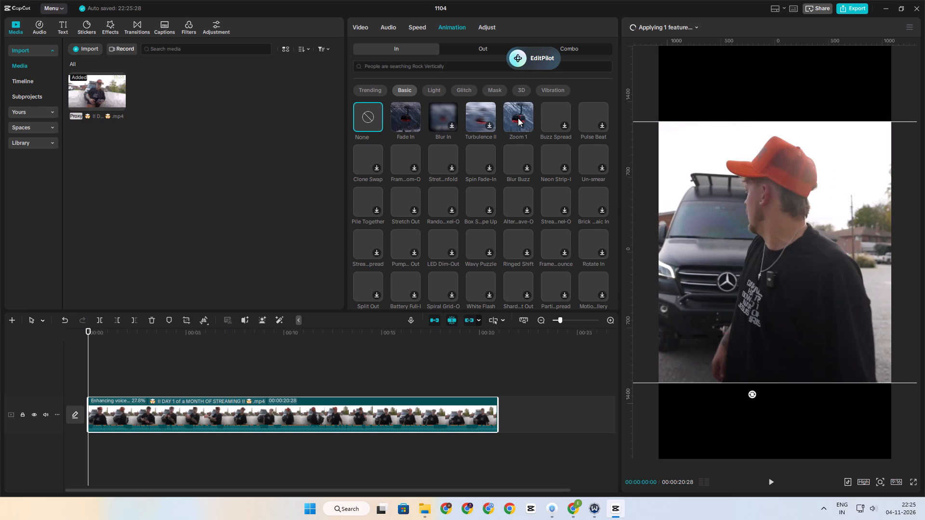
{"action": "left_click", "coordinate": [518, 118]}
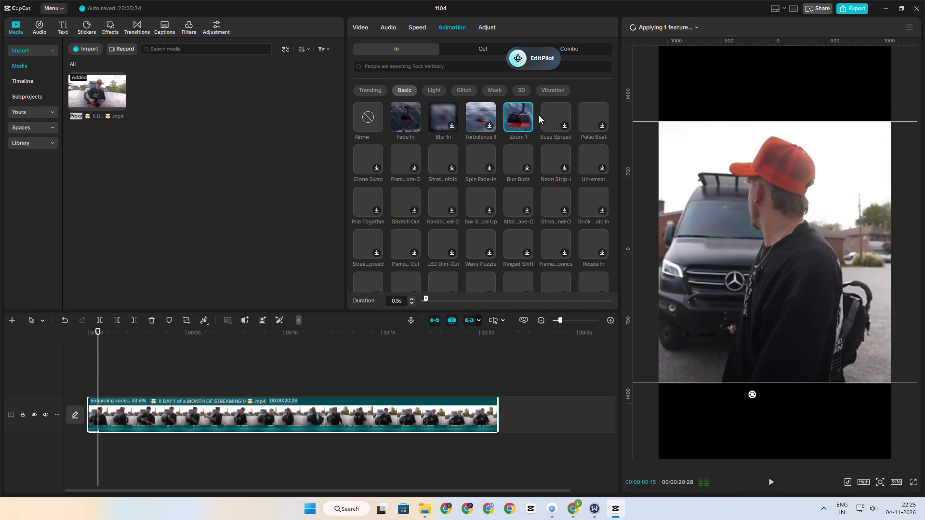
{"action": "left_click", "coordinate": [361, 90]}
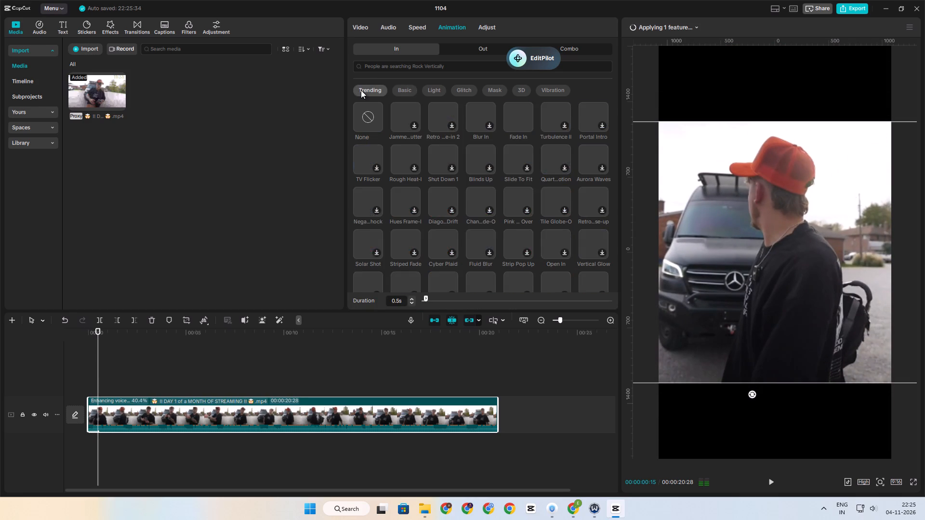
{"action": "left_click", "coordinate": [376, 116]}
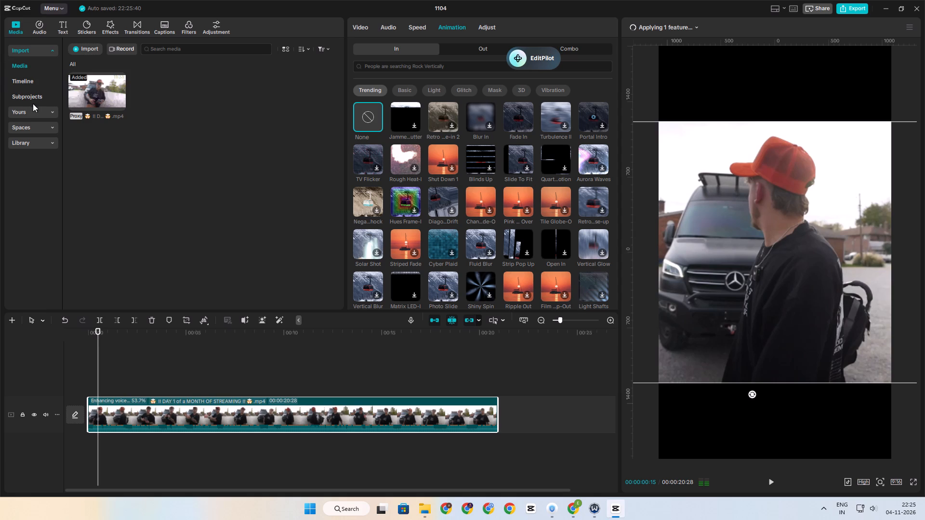
Replay the clip's opening up to about 0:03.
{"action": "left_click", "coordinate": [37, 118]}
{"action": "left_click", "coordinate": [33, 117]}
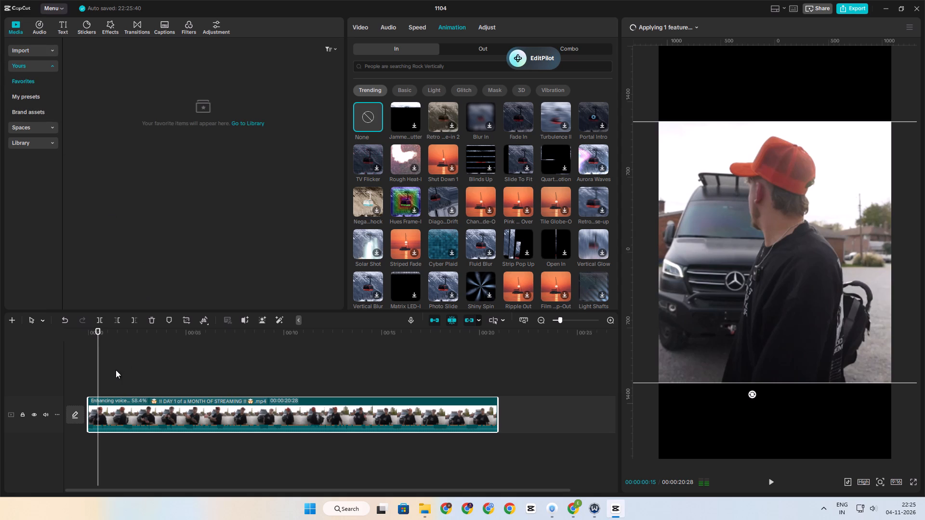
{"action": "left_click", "coordinate": [114, 370]}
{"action": "left_click_drag", "start_coordinate": [114, 370], "coordinate": [53, 365]}
{"action": "key", "text": "space"}
{"action": "scroll", "coordinate": [189, 369], "scroll_direction": "down", "scroll_amount": 6, "text": "ctrl"}
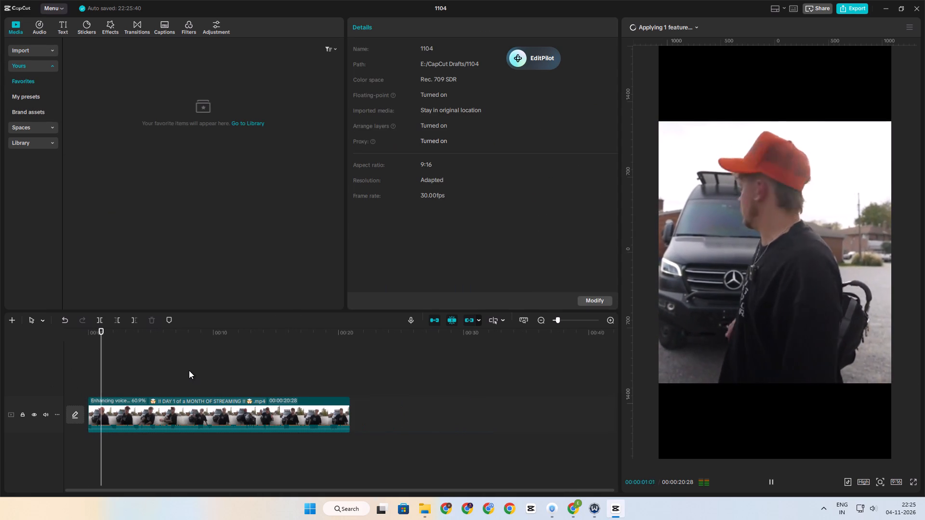
{"action": "scroll", "coordinate": [188, 371], "scroll_direction": "down", "scroll_amount": 4, "text": "ctrl"}
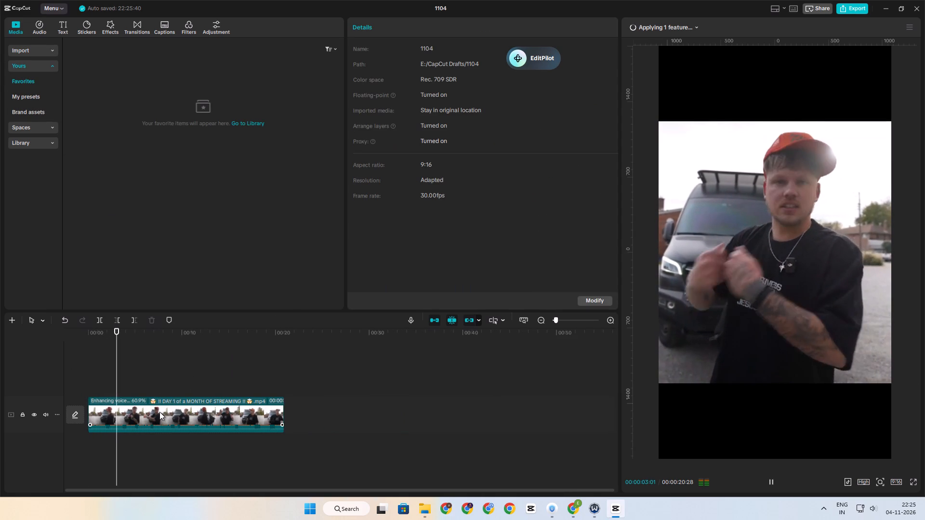
{"action": "key", "text": "space"}
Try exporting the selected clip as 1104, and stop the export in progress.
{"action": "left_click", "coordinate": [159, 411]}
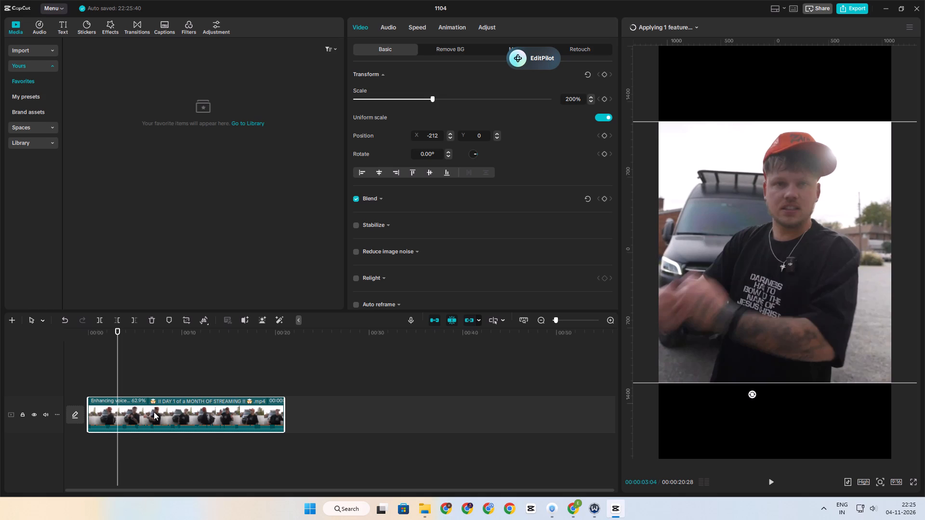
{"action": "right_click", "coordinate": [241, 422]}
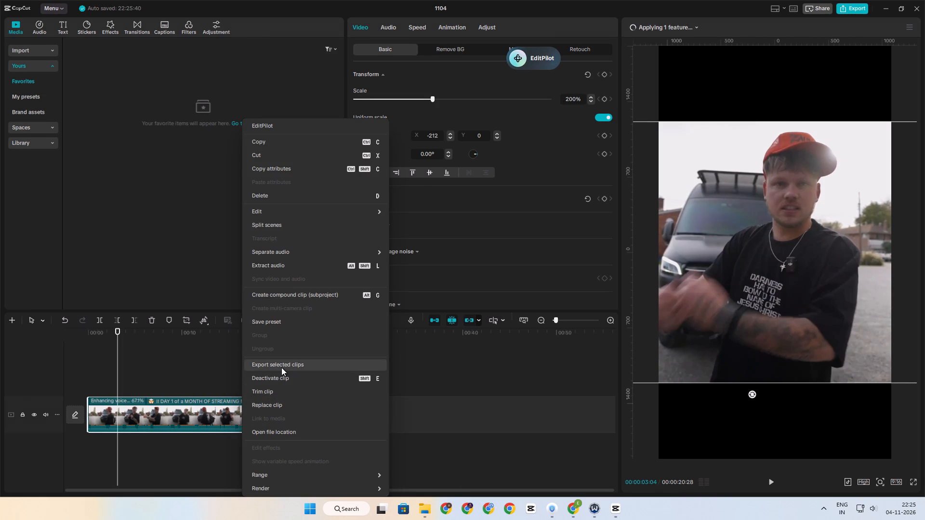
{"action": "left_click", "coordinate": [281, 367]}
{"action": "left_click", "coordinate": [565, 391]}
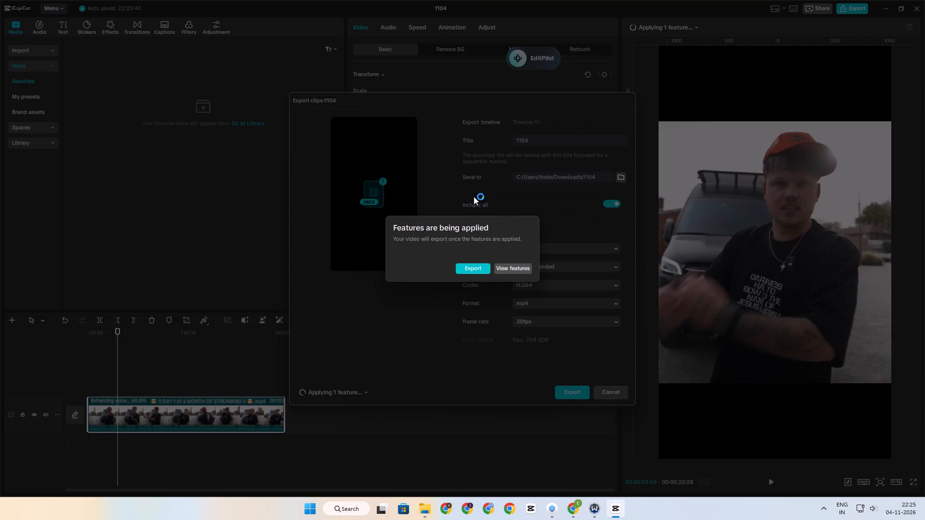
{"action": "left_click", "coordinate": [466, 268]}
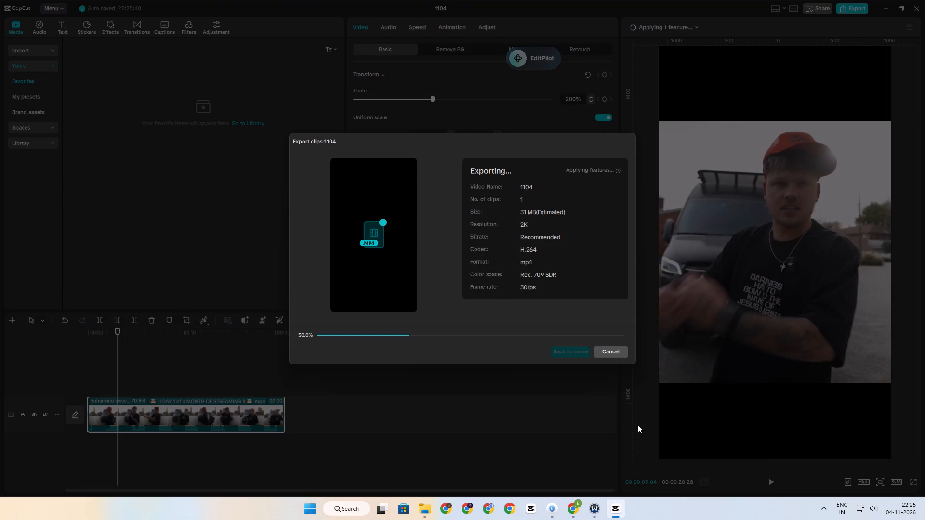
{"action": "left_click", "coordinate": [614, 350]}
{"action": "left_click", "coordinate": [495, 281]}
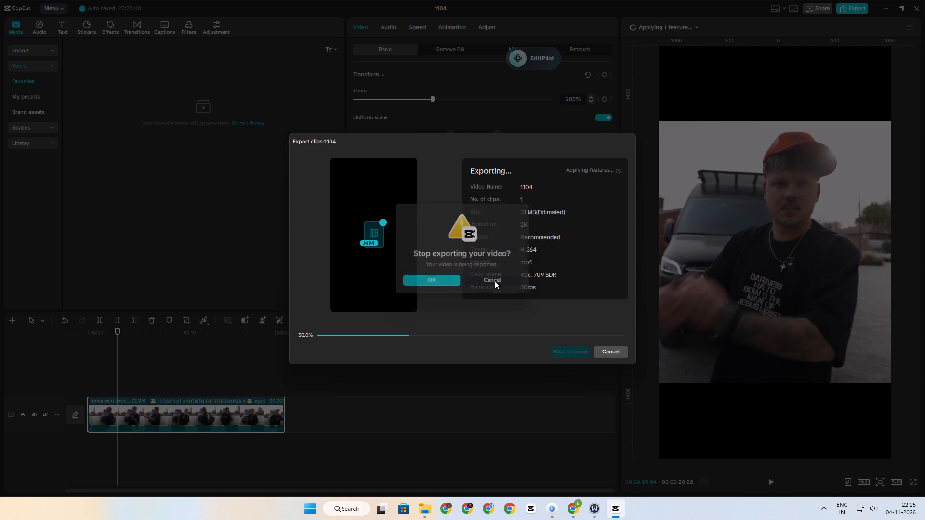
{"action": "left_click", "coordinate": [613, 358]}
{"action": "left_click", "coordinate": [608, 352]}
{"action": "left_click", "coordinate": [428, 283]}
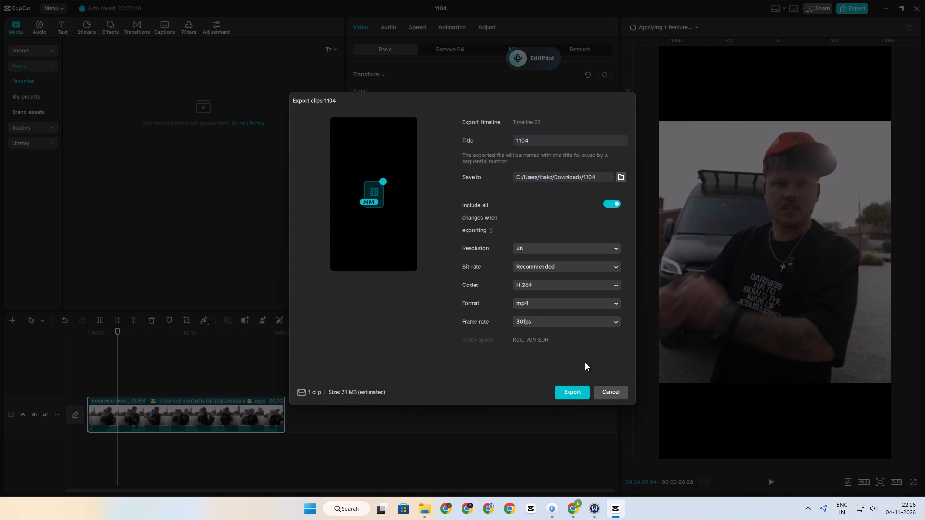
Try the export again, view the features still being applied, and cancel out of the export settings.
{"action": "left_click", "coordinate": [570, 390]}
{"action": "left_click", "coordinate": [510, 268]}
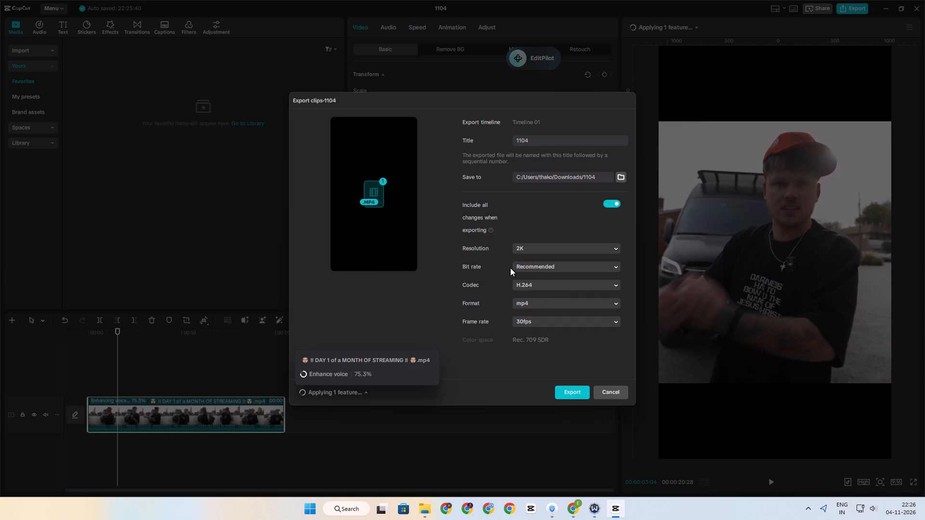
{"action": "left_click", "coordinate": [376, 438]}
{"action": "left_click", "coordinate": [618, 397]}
Switch to Chrome, search Google for whop, open the Whop site, and close the internet speed test tab.
{"action": "left_click", "coordinate": [575, 509]}
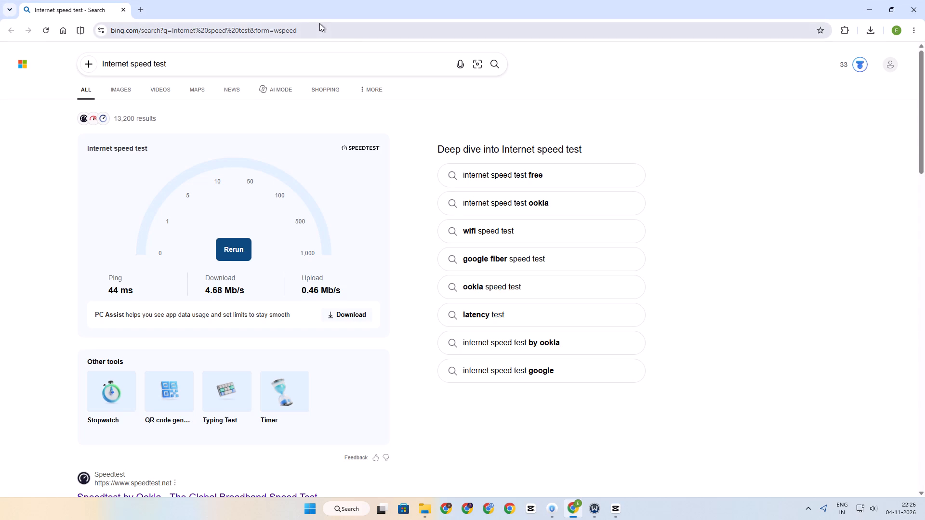
{"action": "left_click", "coordinate": [144, 13]}
{"action": "left_click", "coordinate": [314, 181]}
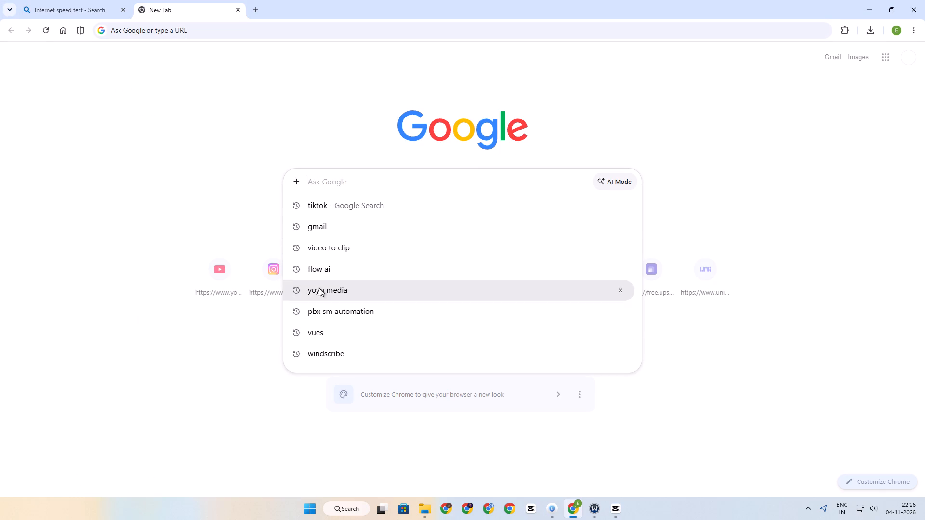
{"action": "key", "text": "w"}
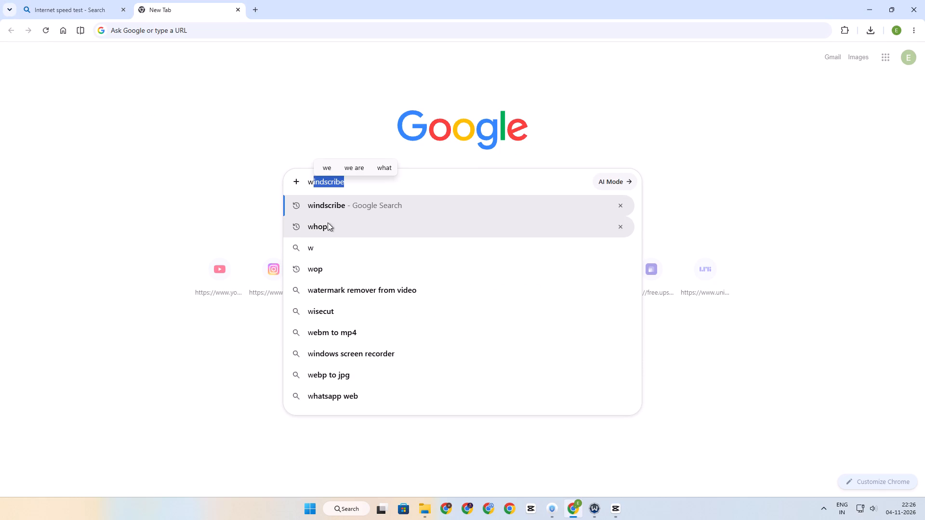
{"action": "left_click", "coordinate": [327, 224]}
{"action": "double_click", "coordinate": [167, 148]}
{"action": "left_click", "coordinate": [72, 0]}
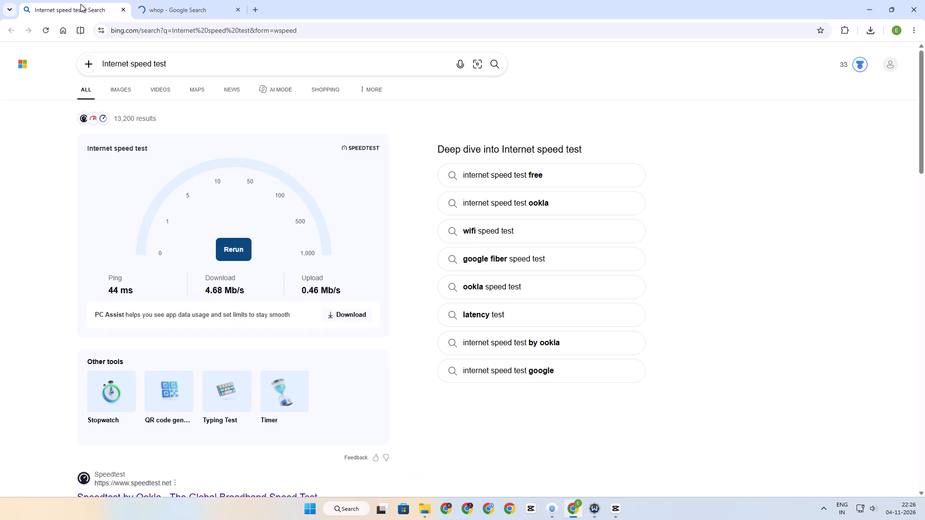
{"action": "left_click", "coordinate": [121, 11]}
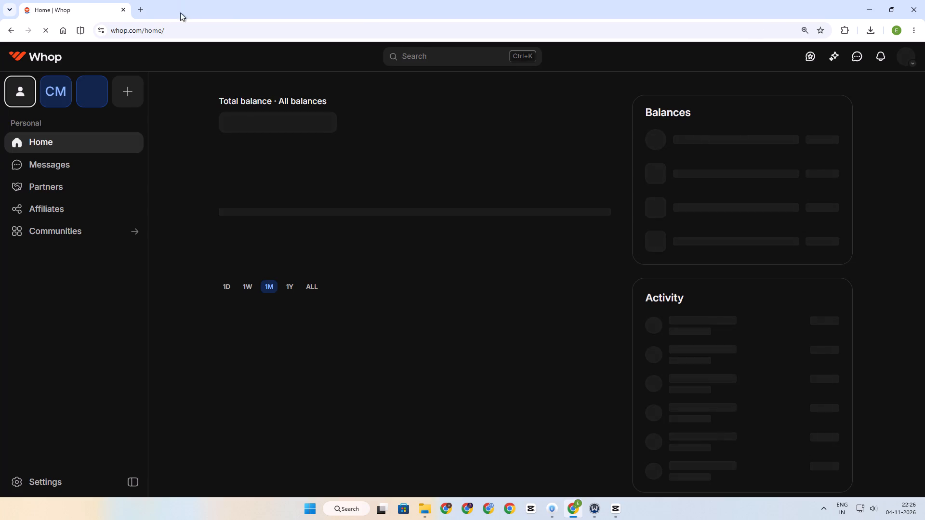
{"action": "left_click", "coordinate": [140, 4]}
{"action": "double_click", "coordinate": [370, 273]}
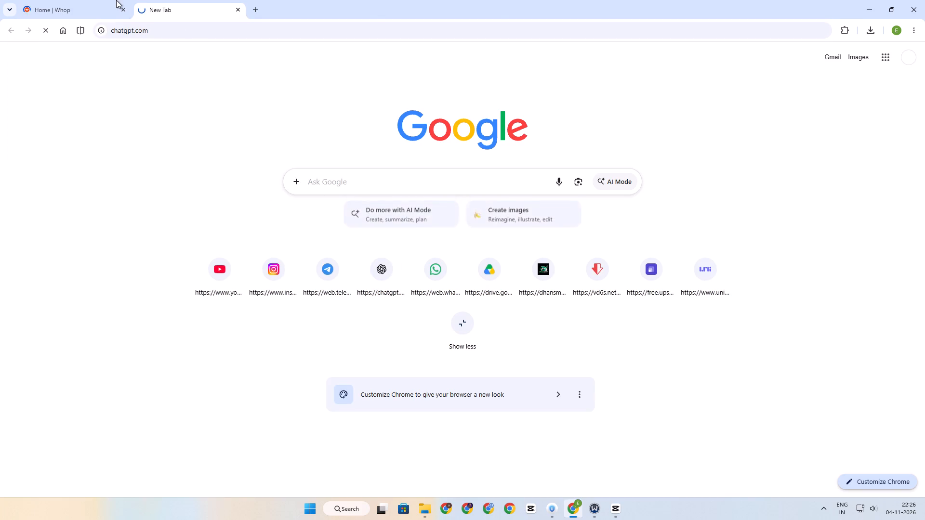
{"action": "left_click", "coordinate": [107, 0]}
{"action": "double_click", "coordinate": [66, 249]}
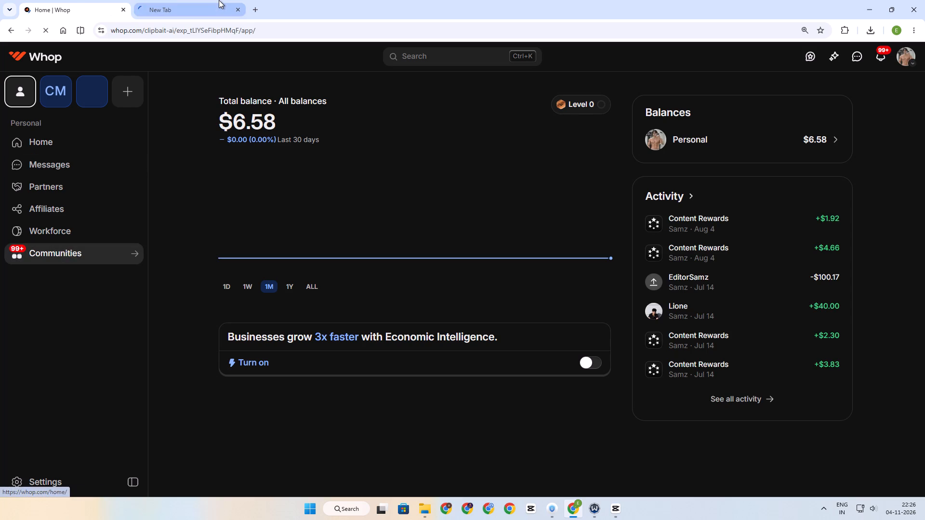
{"action": "left_click", "coordinate": [10, 80]}
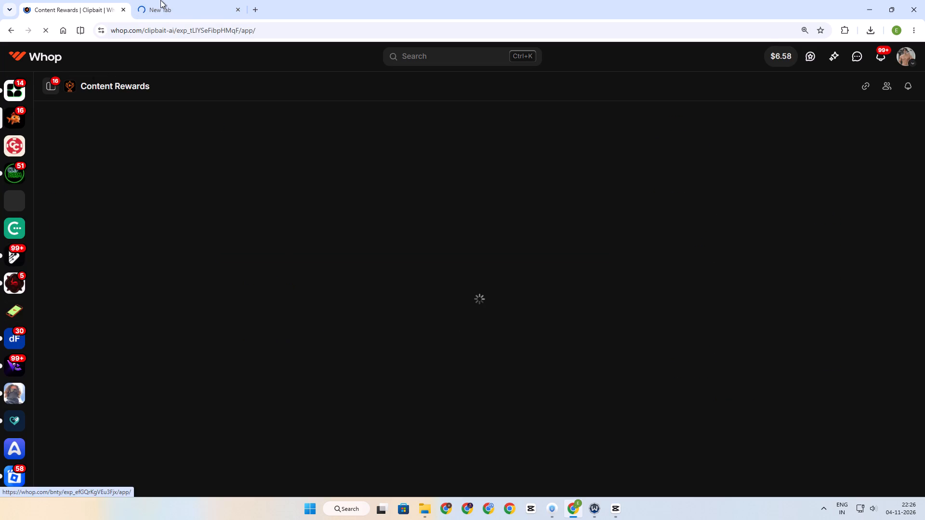
{"action": "left_click", "coordinate": [161, 0]}
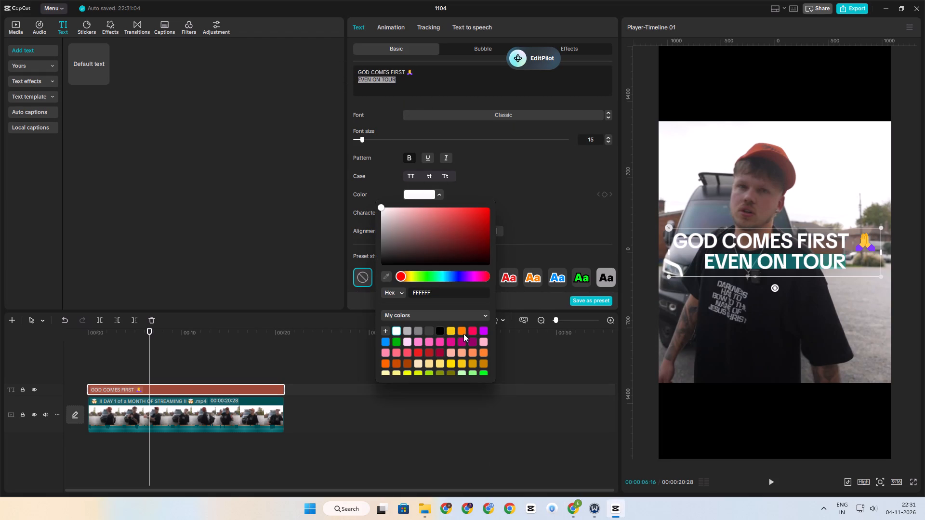
{"action": "left_click", "coordinate": [451, 330]}
{"action": "left_click", "coordinate": [415, 126]}
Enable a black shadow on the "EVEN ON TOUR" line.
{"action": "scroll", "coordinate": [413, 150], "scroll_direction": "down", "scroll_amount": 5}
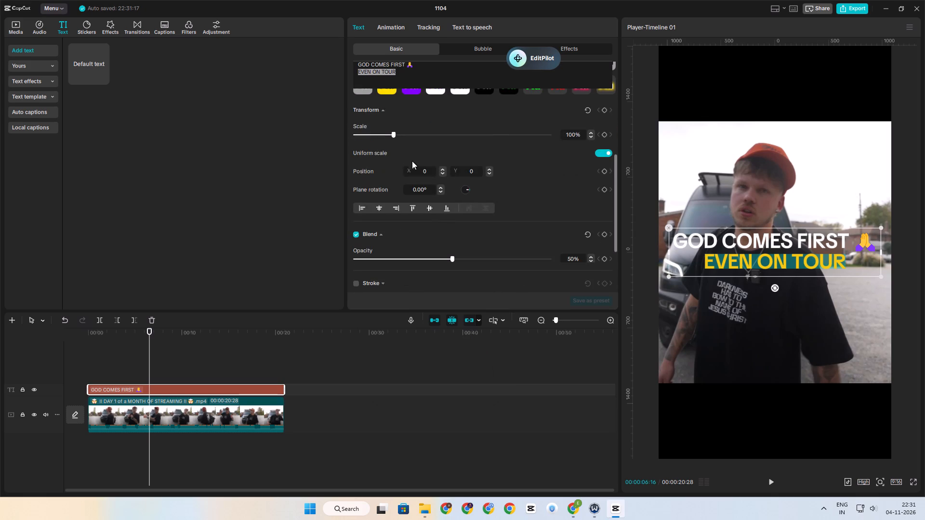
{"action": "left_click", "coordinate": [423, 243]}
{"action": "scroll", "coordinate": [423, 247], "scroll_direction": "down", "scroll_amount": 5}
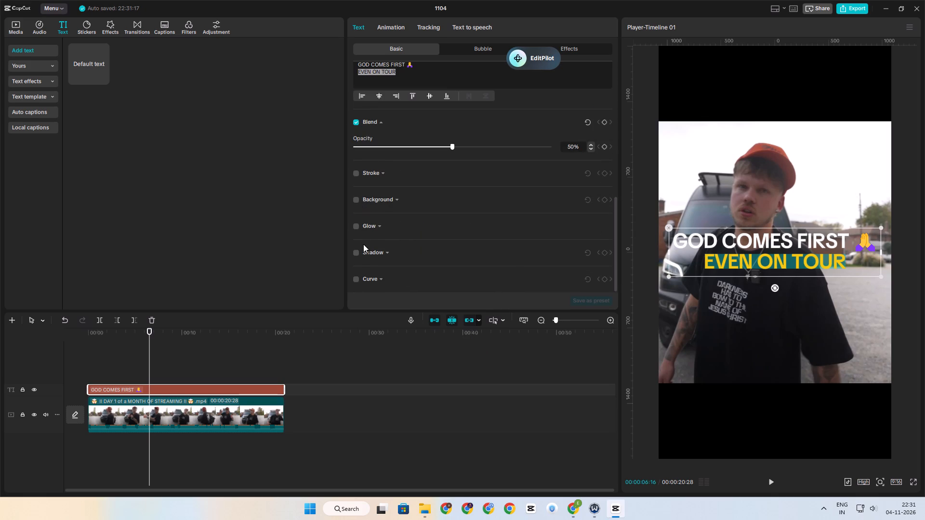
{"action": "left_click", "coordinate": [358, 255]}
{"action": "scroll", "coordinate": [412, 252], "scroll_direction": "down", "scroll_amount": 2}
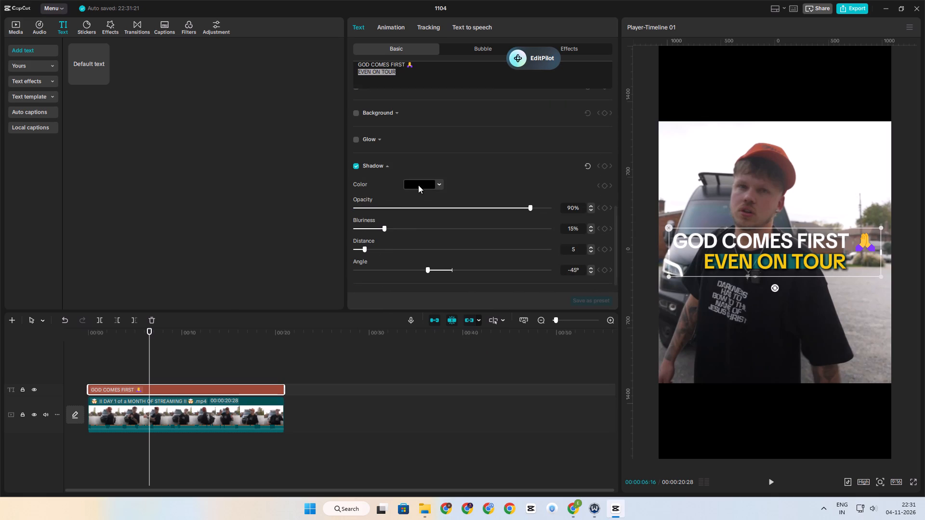
Apply the black shadow to both lines of the hook text, with 88% opacity and 7% blurriness.
{"action": "scroll", "coordinate": [424, 203], "scroll_direction": "up", "scroll_amount": 11}
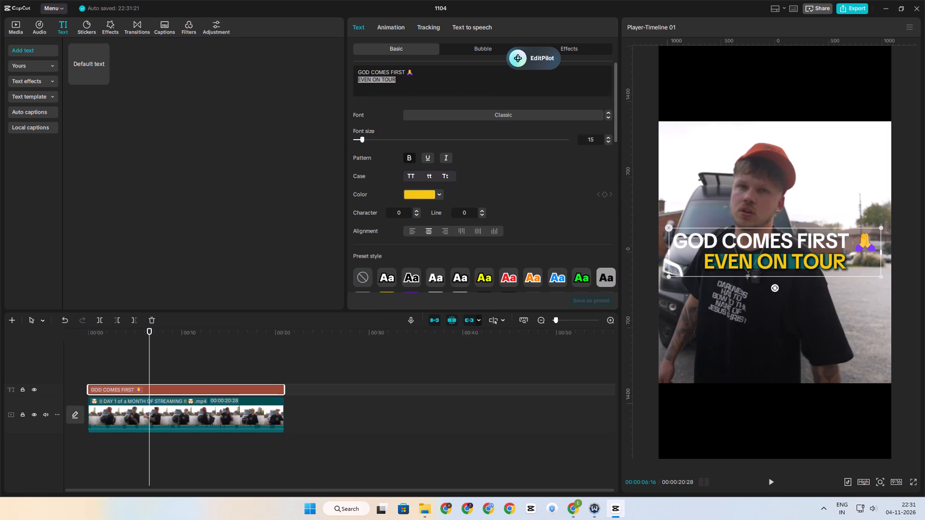
{"action": "left_click_drag", "start_coordinate": [420, 87], "coordinate": [340, 53]}
{"action": "scroll", "coordinate": [418, 169], "scroll_direction": "down", "scroll_amount": 12}
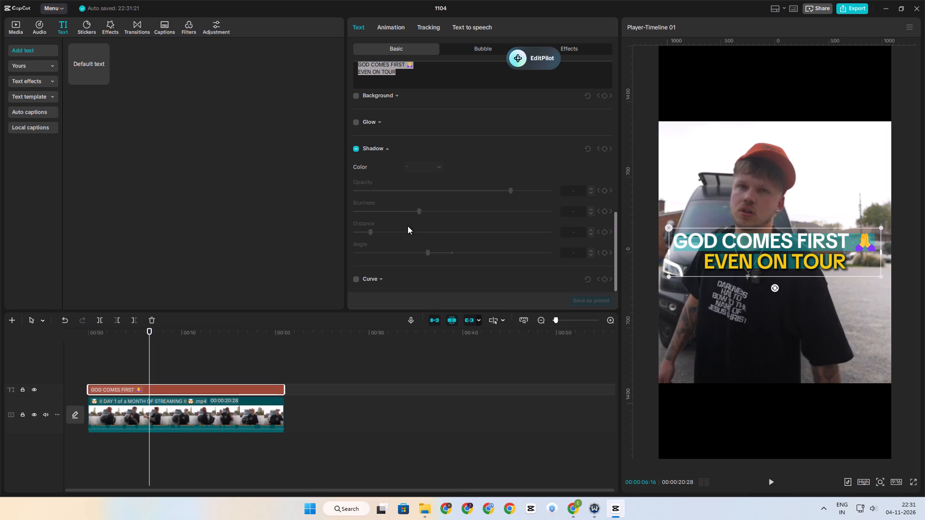
{"action": "left_click", "coordinate": [355, 146]}
{"action": "left_click", "coordinate": [355, 148]}
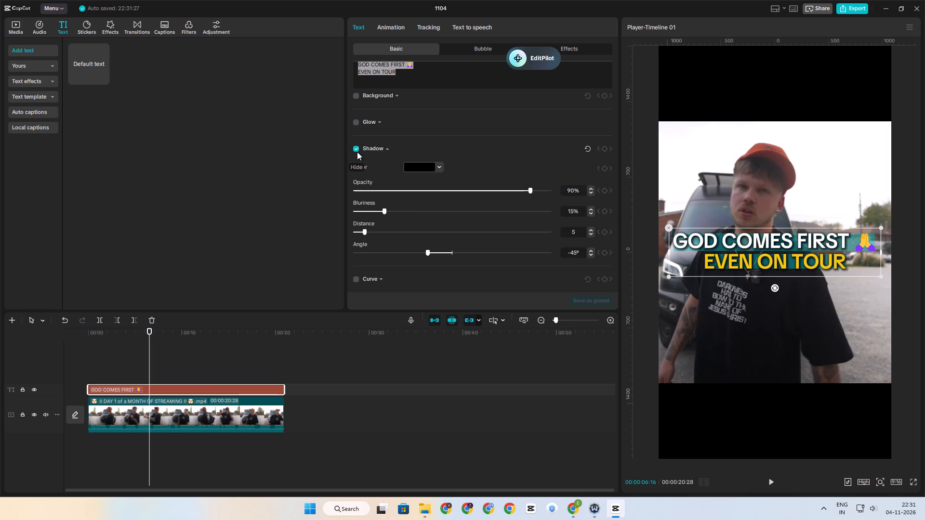
{"action": "left_click", "coordinate": [358, 152]}
{"action": "left_click", "coordinate": [358, 152]}
{"action": "left_click", "coordinate": [356, 149]}
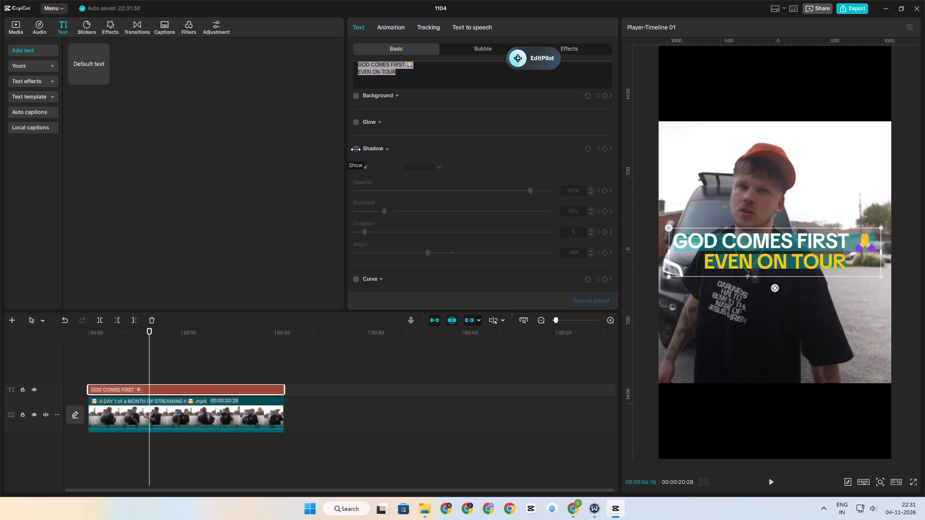
{"action": "left_click", "coordinate": [356, 149]}
{"action": "left_click", "coordinate": [356, 149]}
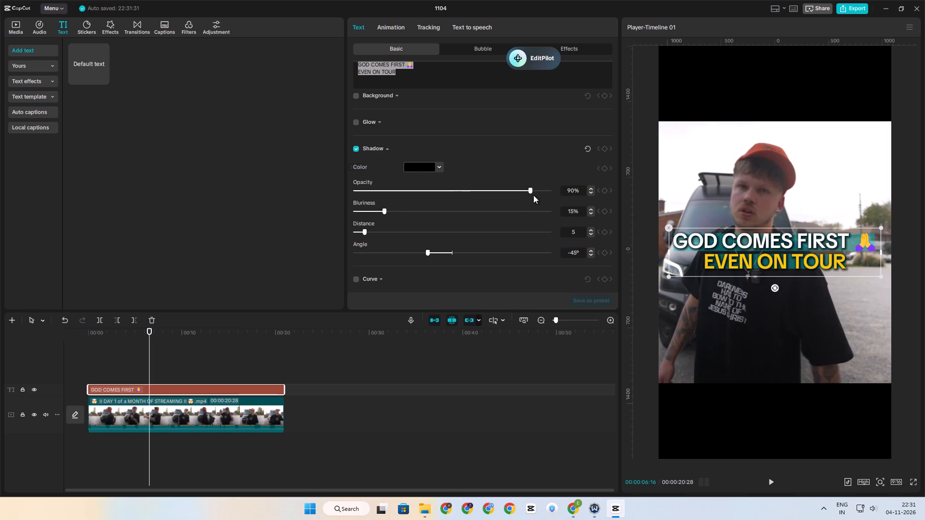
{"action": "left_click", "coordinate": [529, 193]}
{"action": "left_click", "coordinate": [376, 208]}
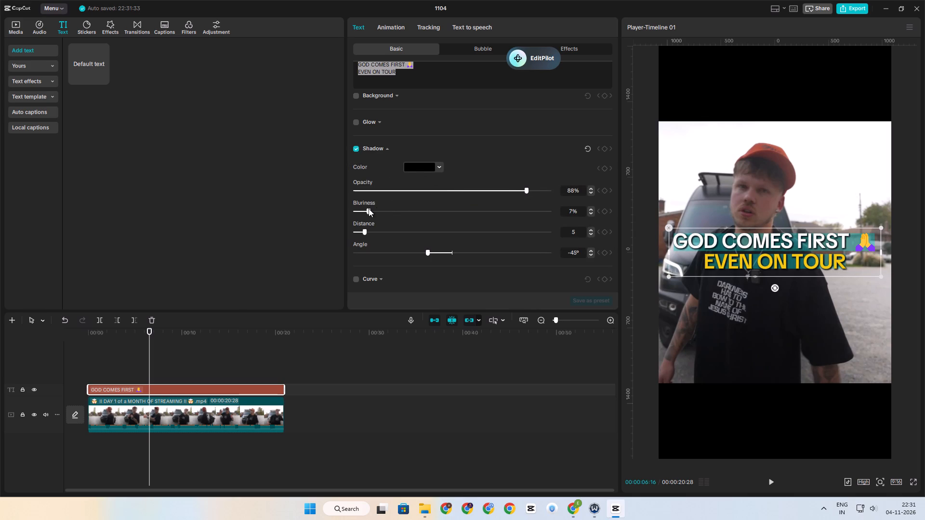
Move the hook text up into the black area above the video picture.
{"action": "left_click_drag", "start_coordinate": [789, 252], "coordinate": [789, 100]}
{"action": "left_click", "coordinate": [151, 354]}
{"action": "left_click", "coordinate": [163, 374]}
{"action": "left_click", "coordinate": [174, 385]}
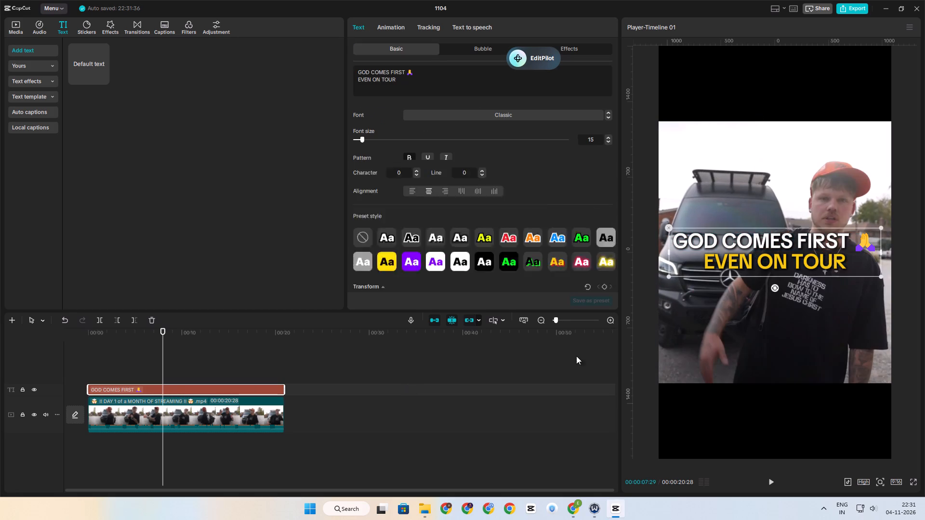
{"action": "left_click_drag", "start_coordinate": [775, 252], "coordinate": [776, 98]}
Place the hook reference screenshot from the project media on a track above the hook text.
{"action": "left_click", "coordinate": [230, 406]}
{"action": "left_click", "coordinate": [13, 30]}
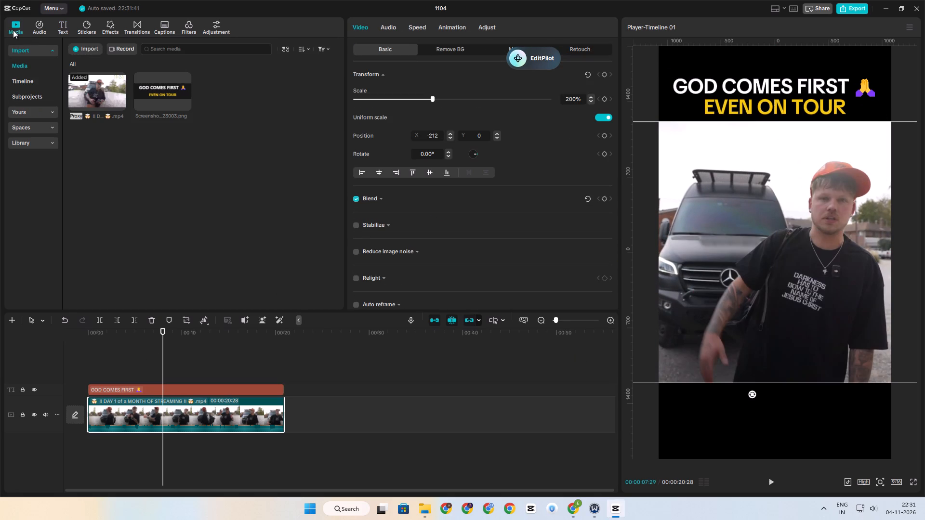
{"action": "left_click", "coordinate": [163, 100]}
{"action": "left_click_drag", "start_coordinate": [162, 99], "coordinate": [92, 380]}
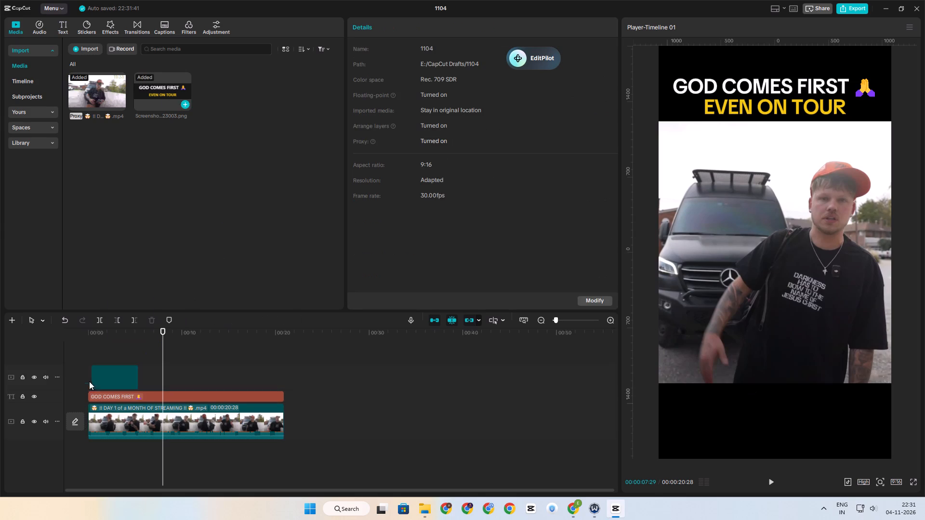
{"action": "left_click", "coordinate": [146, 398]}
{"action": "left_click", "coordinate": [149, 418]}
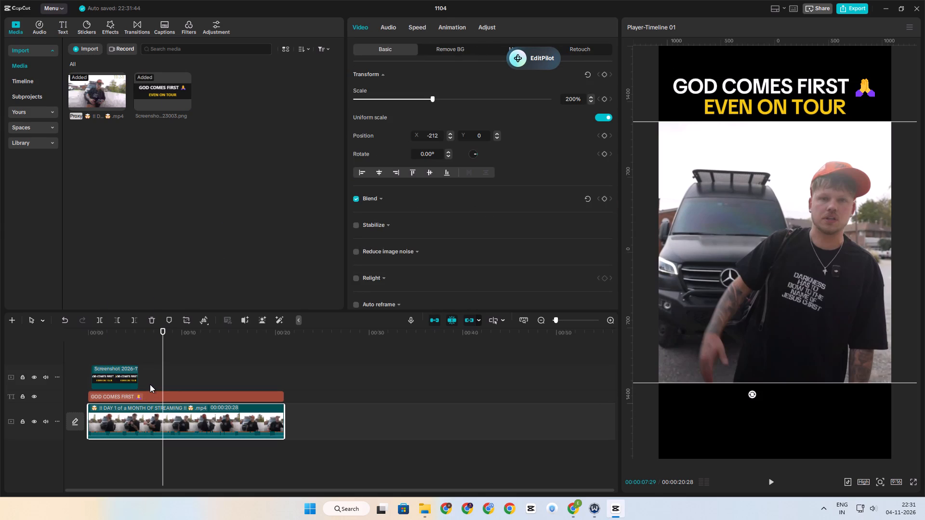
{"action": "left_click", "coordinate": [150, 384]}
Add a square vector shape on a track between the hook text and the video, extended to the video's full length.
{"action": "left_click", "coordinate": [84, 27]}
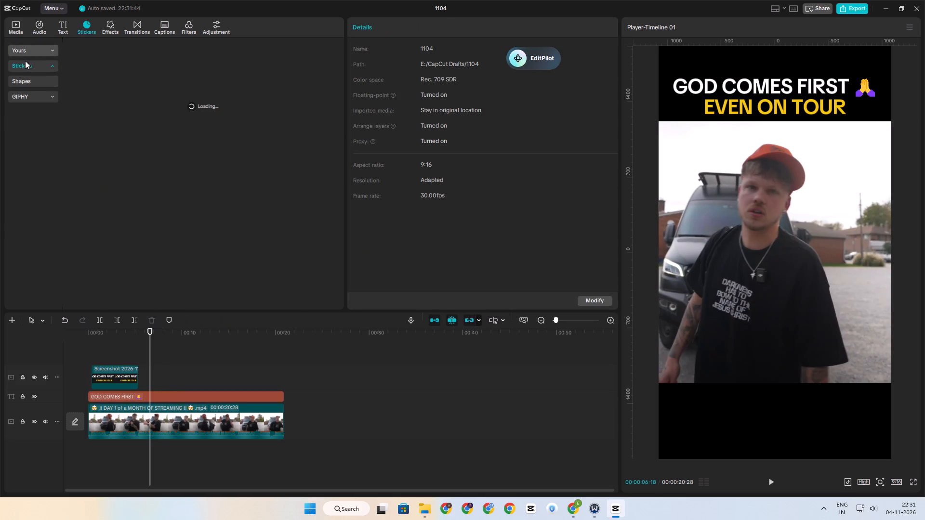
{"action": "left_click", "coordinate": [25, 78]}
{"action": "left_click_drag", "start_coordinate": [79, 70], "coordinate": [113, 409]}
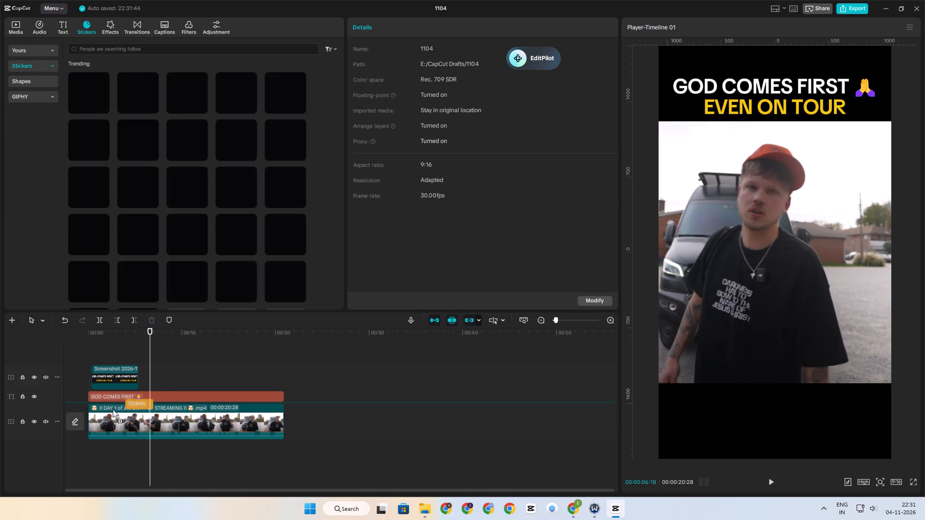
{"action": "left_click_drag", "start_coordinate": [113, 409], "coordinate": [86, 404]}
{"action": "left_click_drag", "start_coordinate": [119, 405], "coordinate": [143, 400]}
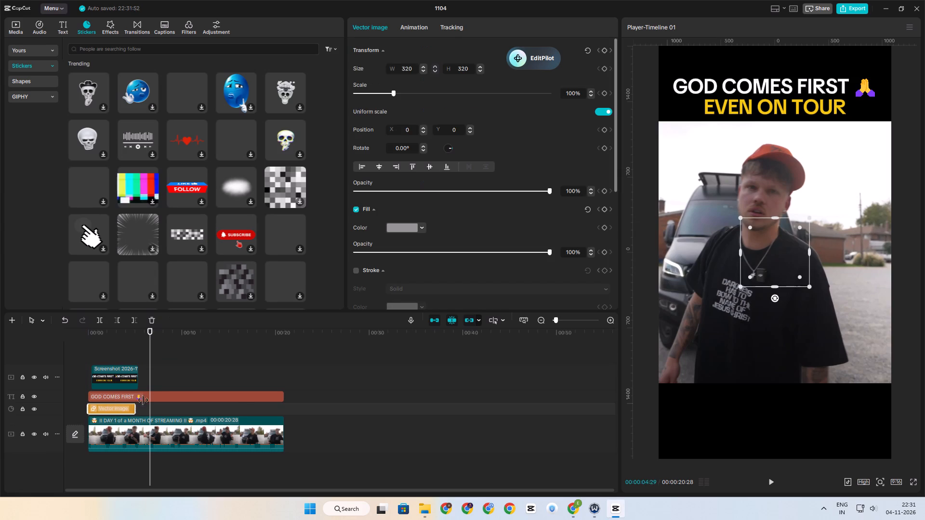
{"action": "left_click_drag", "start_coordinate": [143, 400], "coordinate": [282, 405]}
Turn the square shape layer into a compound clip.
{"action": "left_click_drag", "start_coordinate": [229, 435], "coordinate": [228, 425]}
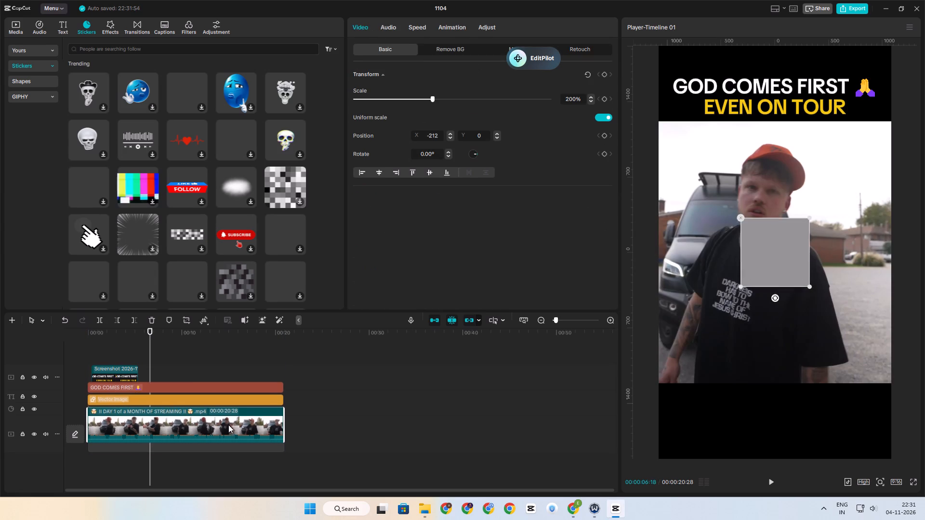
{"action": "left_click_drag", "start_coordinate": [228, 425], "coordinate": [229, 418]}
{"action": "left_click_drag", "start_coordinate": [178, 405], "coordinate": [172, 417]}
{"action": "key", "text": "alt+g"}
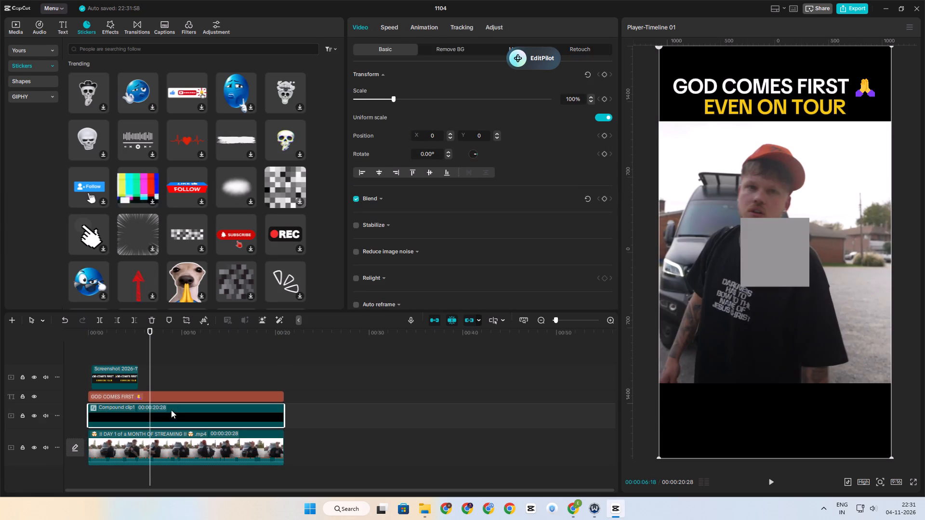
Put the compound clip on the main track and restack the video and hook text above it, aligned to the timeline start.
{"action": "left_click_drag", "start_coordinate": [170, 413], "coordinate": [170, 449]}
{"action": "left_click_drag", "start_coordinate": [275, 368], "coordinate": [341, 419]}
{"action": "left_click_drag", "start_coordinate": [338, 429], "coordinate": [312, 421]}
{"action": "left_click", "coordinate": [328, 360]}
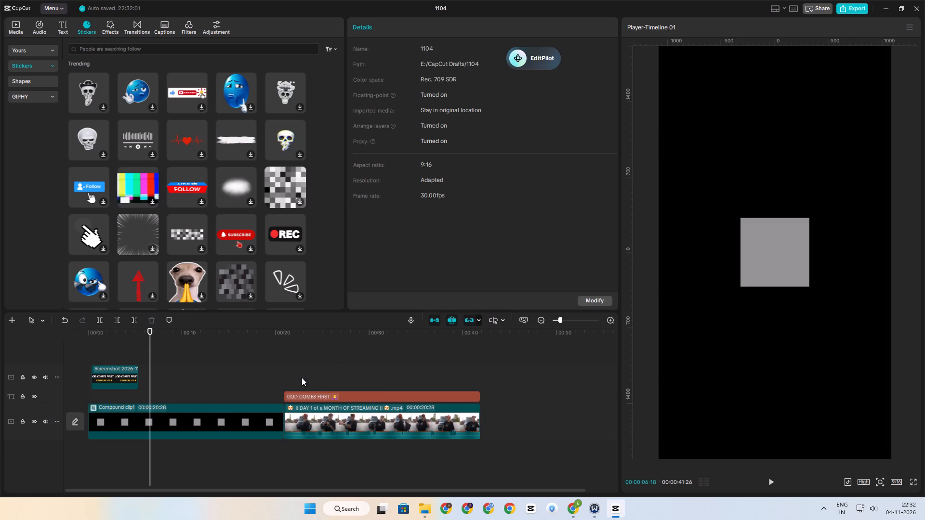
{"action": "left_click_drag", "start_coordinate": [302, 377], "coordinate": [336, 417]}
{"action": "left_click_drag", "start_coordinate": [336, 421], "coordinate": [130, 399]}
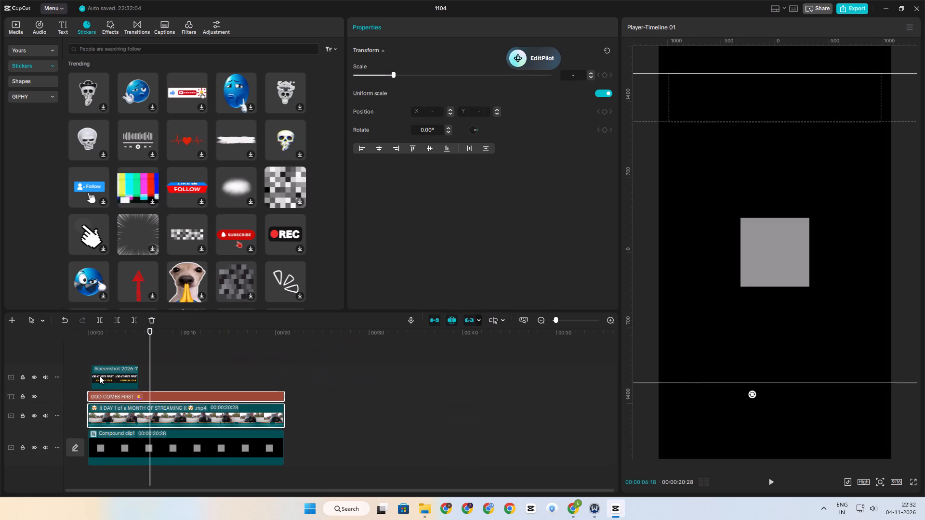
{"action": "left_click", "coordinate": [131, 410]}
Open the compound clip and place the hook screenshot inside it, positioned above the square shape.
{"action": "left_click", "coordinate": [155, 439]}
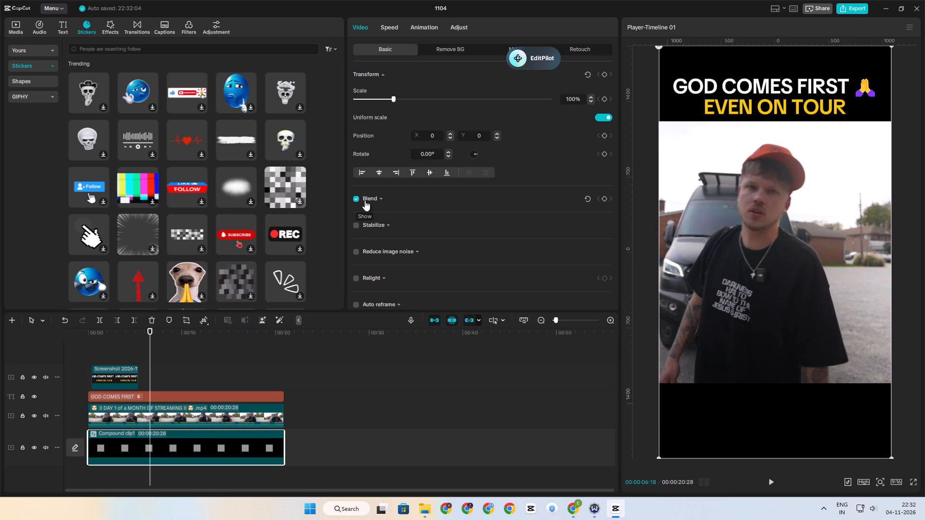
{"action": "right_click", "coordinate": [163, 441]}
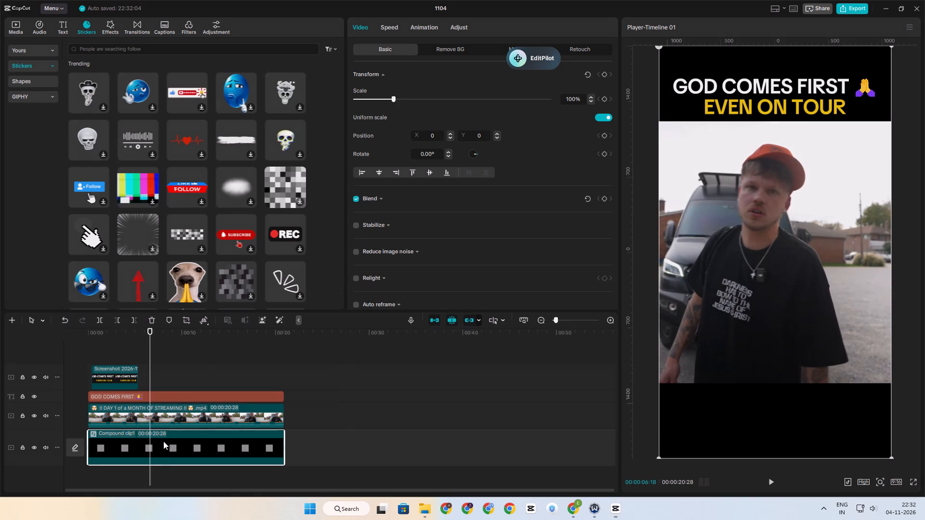
{"action": "double_click", "coordinate": [157, 441]}
{"action": "left_click", "coordinate": [158, 385]}
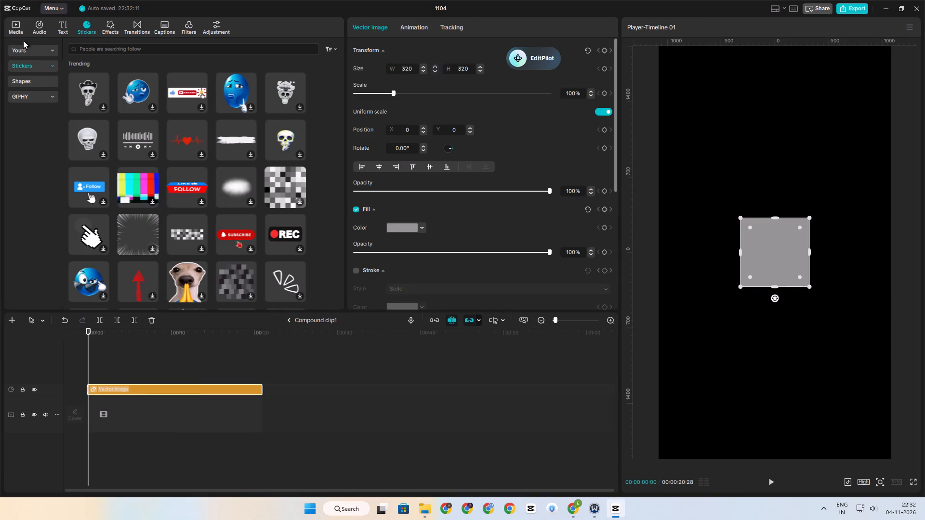
{"action": "left_click", "coordinate": [13, 32]}
{"action": "left_click_drag", "start_coordinate": [154, 98], "coordinate": [82, 371]}
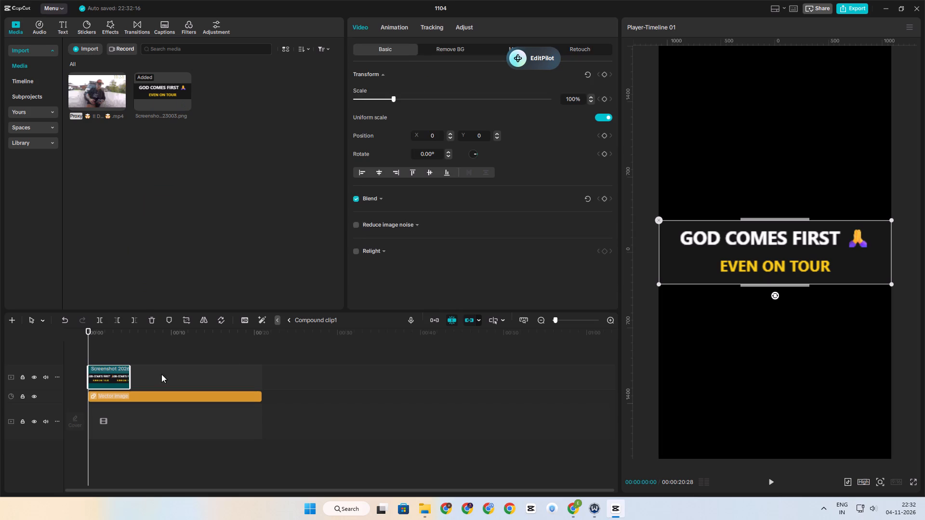
{"action": "left_click_drag", "start_coordinate": [692, 263], "coordinate": [688, 166]}
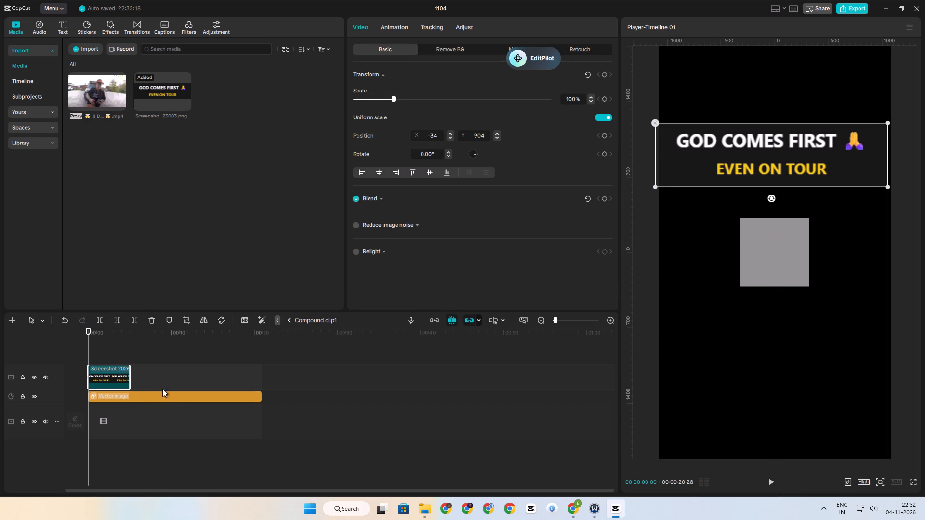
Fill the shape with dark grey 171717 sampled from the screenshot's background, and enlarge it to about 1297 × 2113 to cover the canvas.
{"action": "left_click", "coordinate": [162, 397]}
{"action": "left_click", "coordinate": [413, 223]}
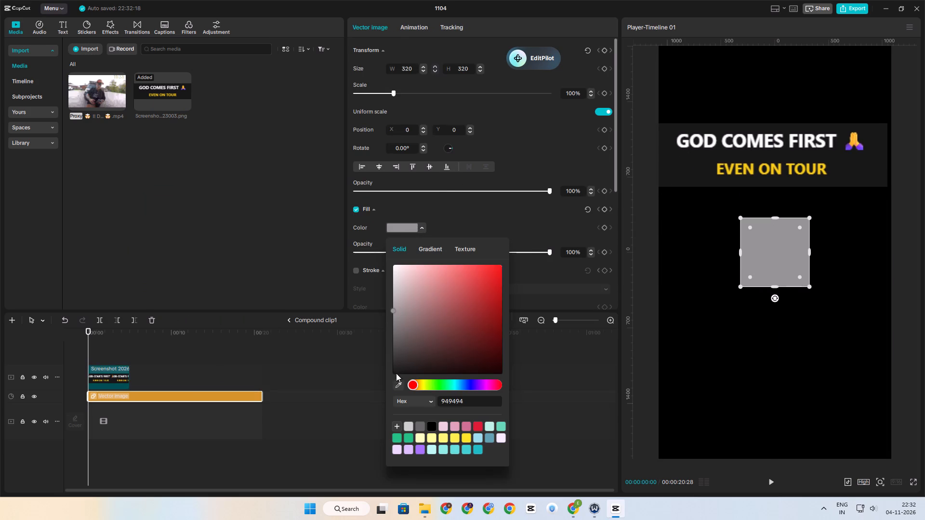
{"action": "left_click", "coordinate": [396, 385]}
{"action": "left_click", "coordinate": [686, 169]}
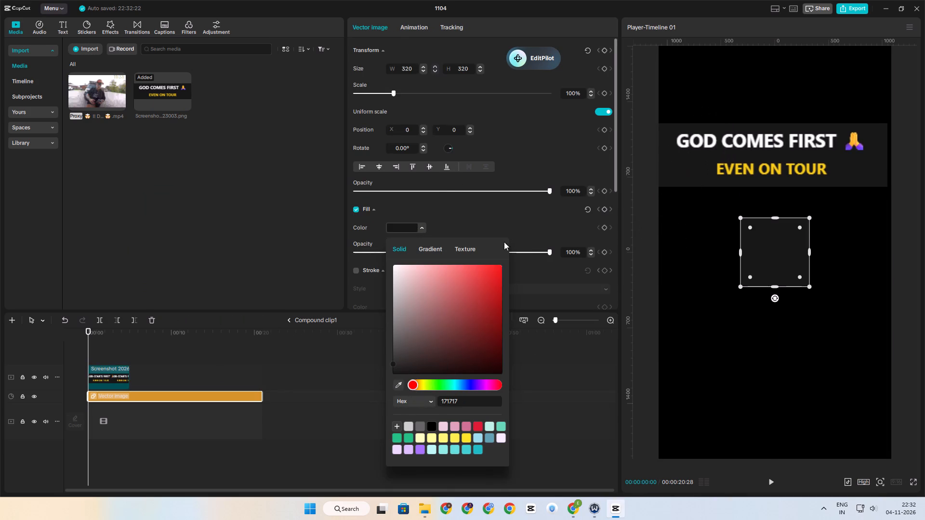
{"action": "left_click_drag", "start_coordinate": [808, 219], "coordinate": [915, 25]}
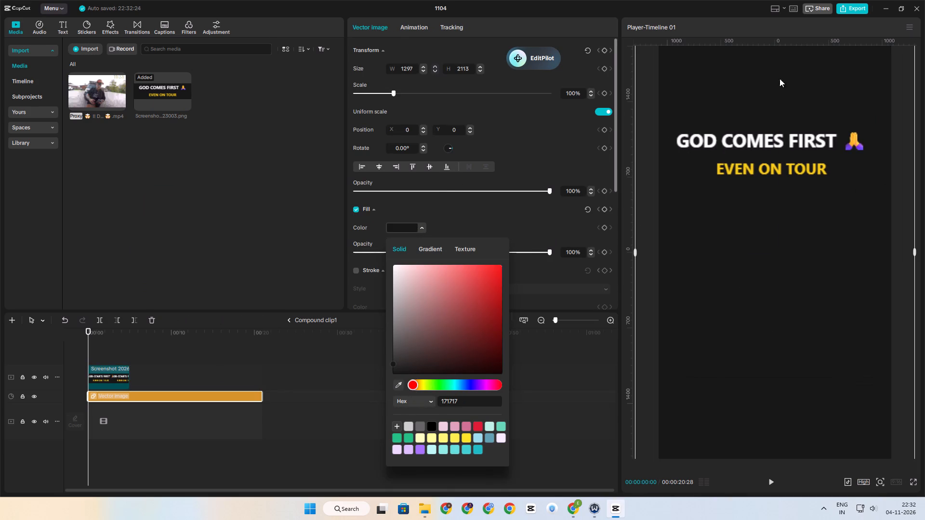
Delete the screenshot from the compound clip and return to the main timeline.
{"action": "left_click", "coordinate": [97, 374]}
{"action": "left_click", "coordinate": [151, 322]}
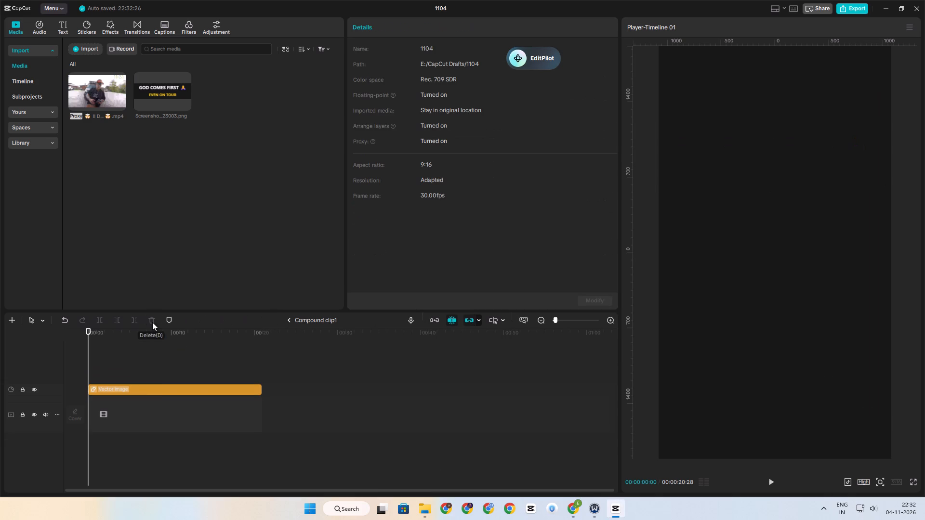
{"action": "left_click", "coordinate": [290, 319]}
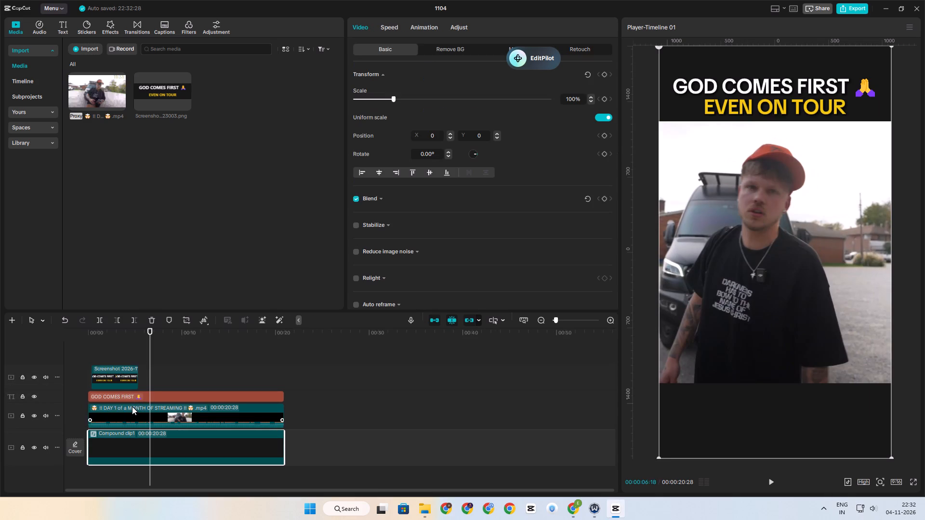
Delete the leftover screenshot clip above the hook text and play the video's first few seconds.
{"action": "left_click", "coordinate": [184, 375]}
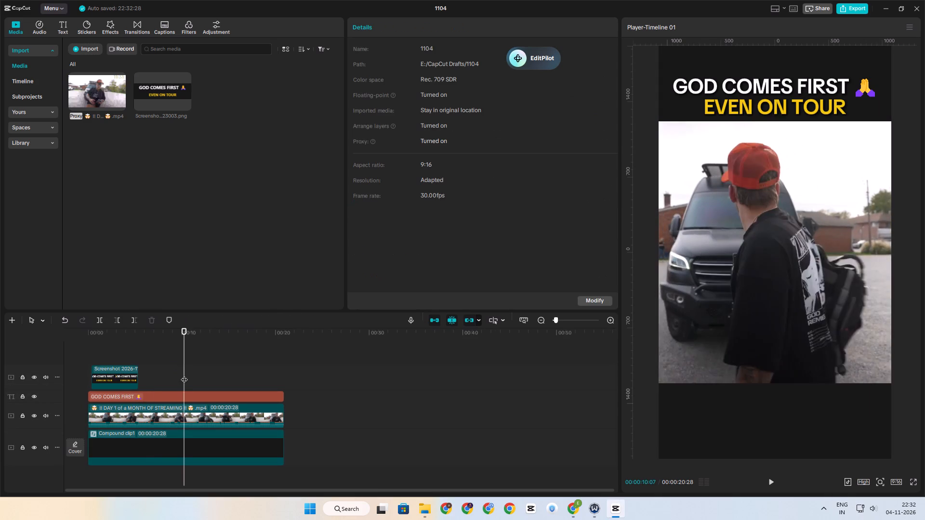
{"action": "left_click_drag", "start_coordinate": [184, 375], "coordinate": [53, 375]}
{"action": "left_click", "coordinate": [103, 380]}
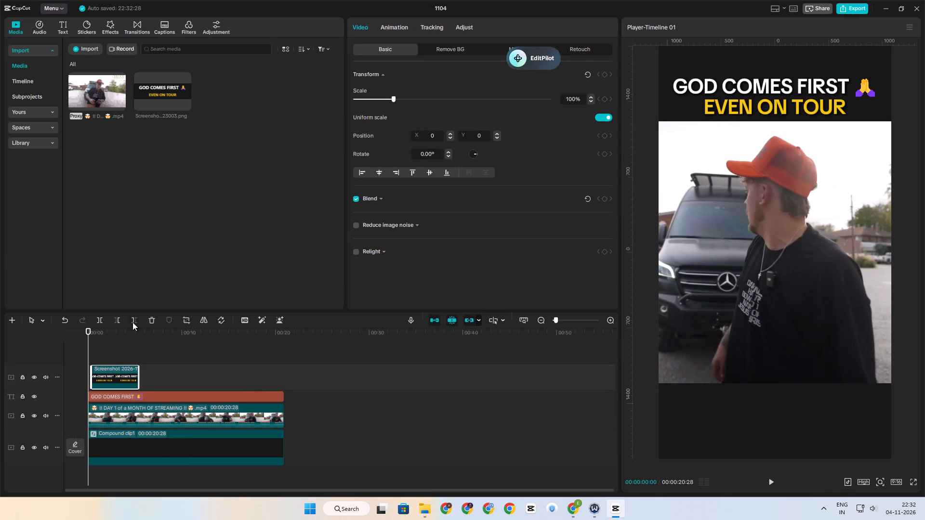
{"action": "left_click", "coordinate": [151, 319]}
{"action": "key", "text": "space"}
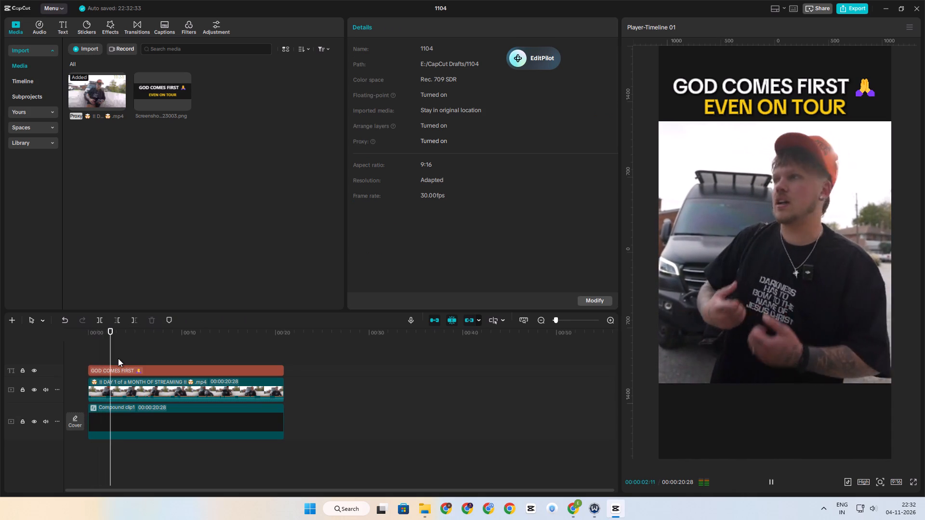
{"action": "key", "text": "space"}
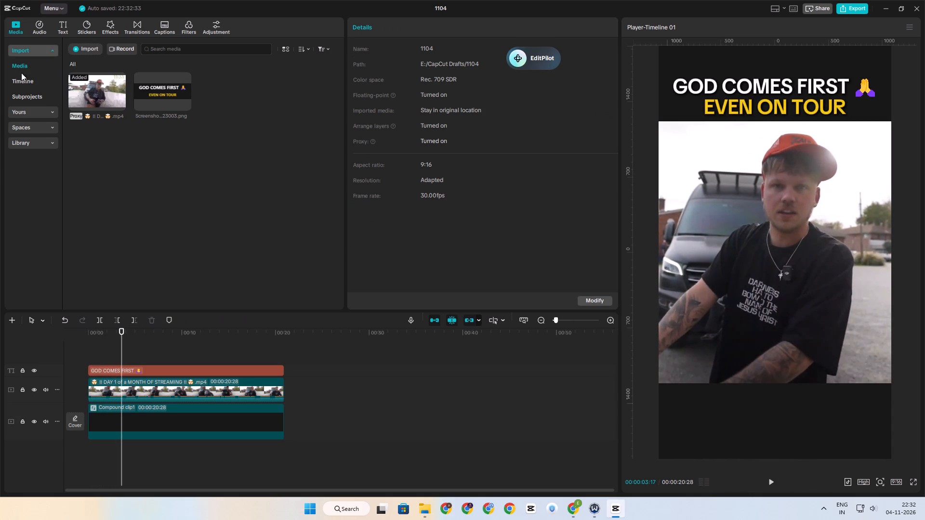
Insert My presets40 from the JAHERAT VALA presets folder at the timeline start, undo its compound clip, and check the frame near the video's end.
{"action": "left_click", "coordinate": [17, 107]}
{"action": "left_click", "coordinate": [27, 92]}
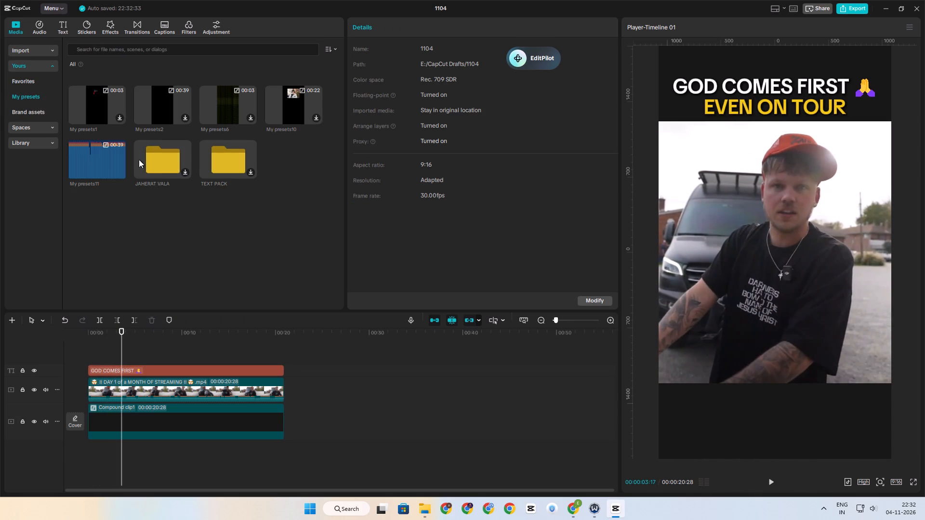
{"action": "double_click", "coordinate": [159, 172]}
{"action": "scroll", "coordinate": [159, 176], "scroll_direction": "down", "scroll_amount": 5}
{"action": "left_click_drag", "start_coordinate": [231, 225], "coordinate": [152, 331]}
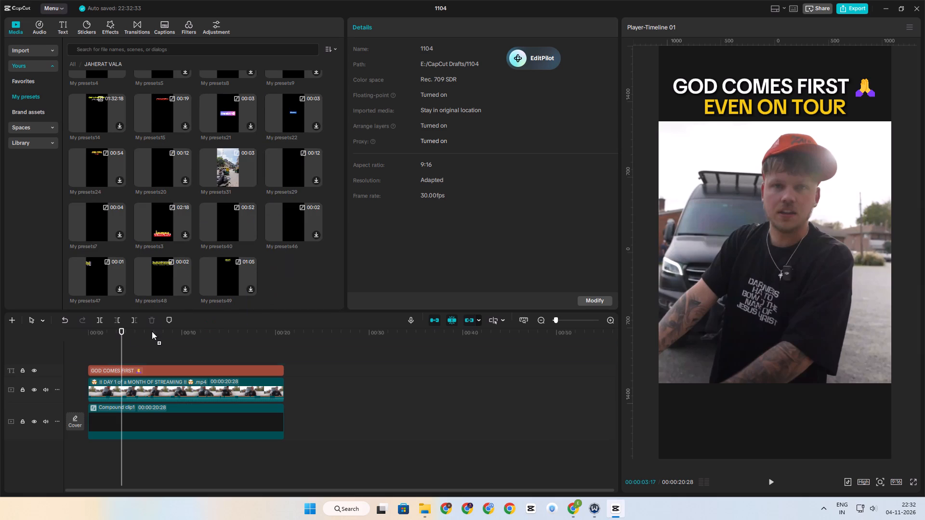
{"action": "left_click_drag", "start_coordinate": [152, 331], "coordinate": [66, 344]}
{"action": "right_click", "coordinate": [142, 368]}
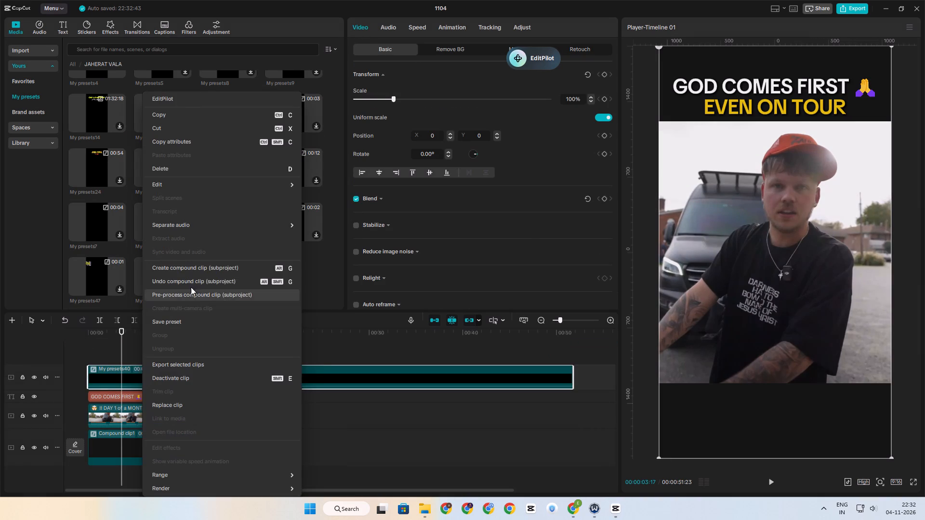
{"action": "left_click", "coordinate": [190, 281]}
{"action": "left_click", "coordinate": [287, 347]}
{"action": "double_click", "coordinate": [280, 353]}
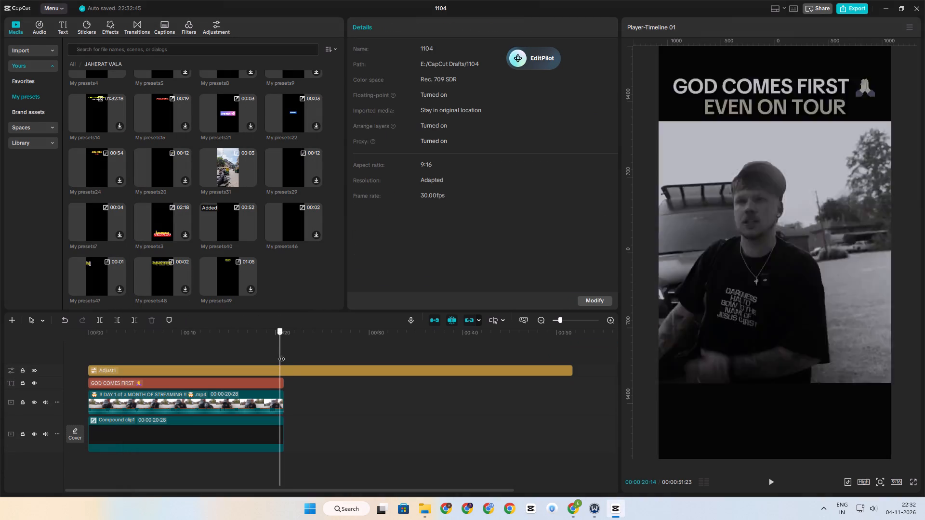
Trim the Adjust1 layer so it ends together with the video, and return to the timeline start.
{"action": "left_click", "coordinate": [279, 368]}
{"action": "key", "text": "s"}
{"action": "key", "text": "d"}
{"action": "left_click", "coordinate": [208, 355]}
{"action": "left_click_drag", "start_coordinate": [208, 355], "coordinate": [82, 354]}
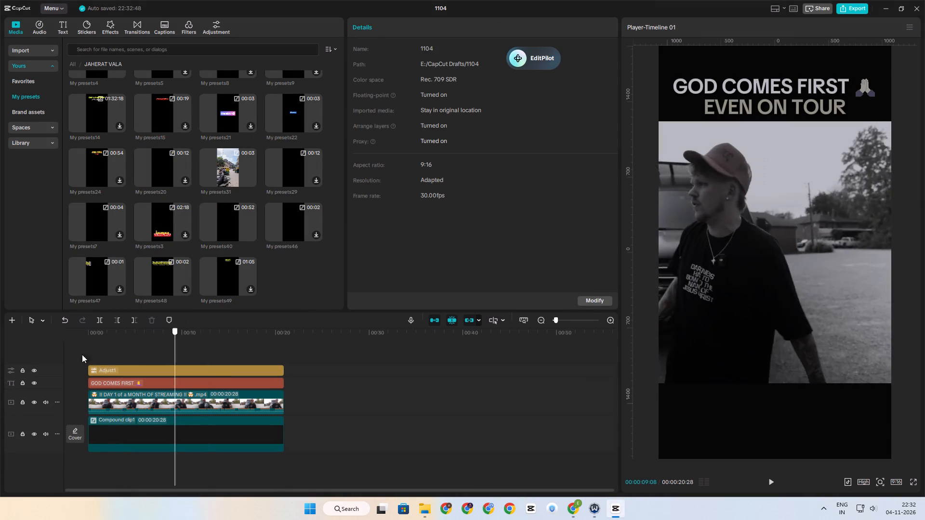
{"action": "left_click_drag", "start_coordinate": [82, 354], "coordinate": [23, 353]}
Turn off Color match on the Adjust1 layer and play the opening seconds.
{"action": "left_click", "coordinate": [82, 372]}
{"action": "left_click", "coordinate": [103, 372]}
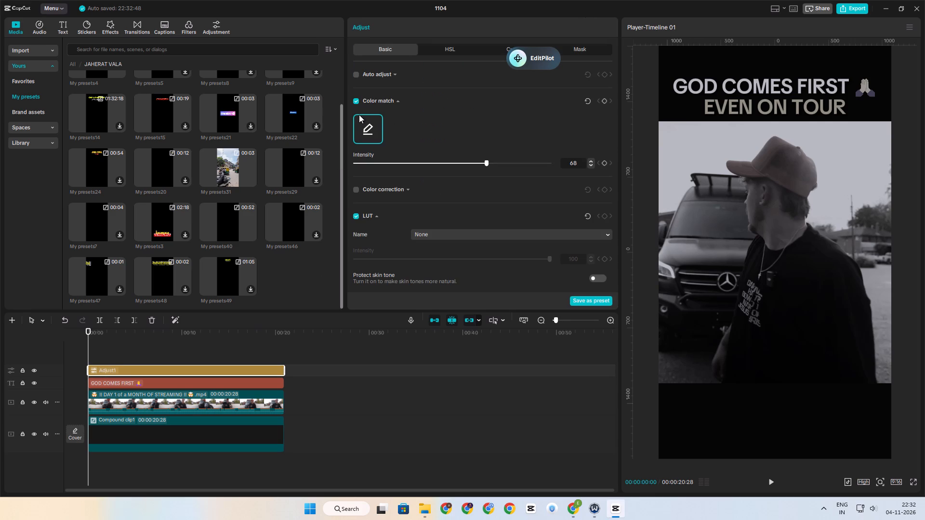
{"action": "left_click", "coordinate": [354, 103]}
{"action": "key", "text": "space"}
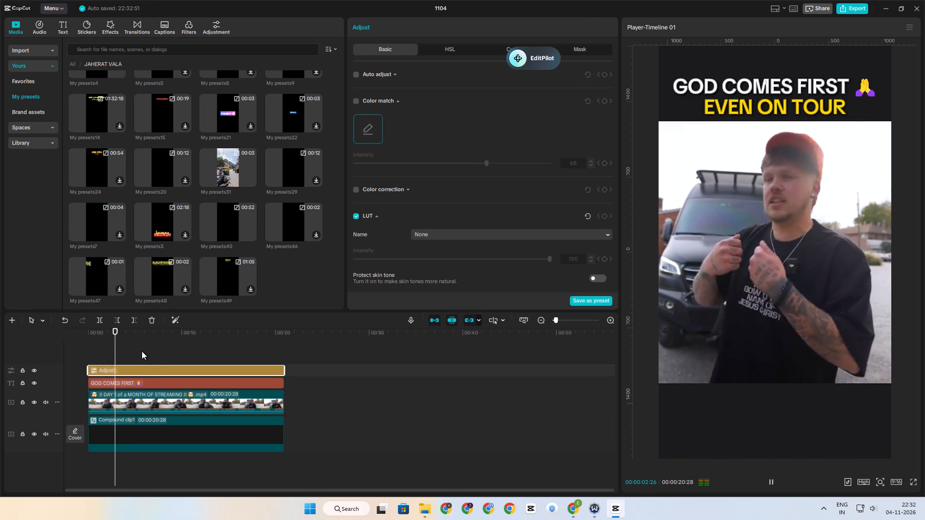
{"action": "double_click", "coordinate": [142, 351]}
Shrink the hook text slightly, move it down just above the video frame, and play the opening seconds.
{"action": "left_click", "coordinate": [149, 371]}
{"action": "left_click", "coordinate": [150, 387]}
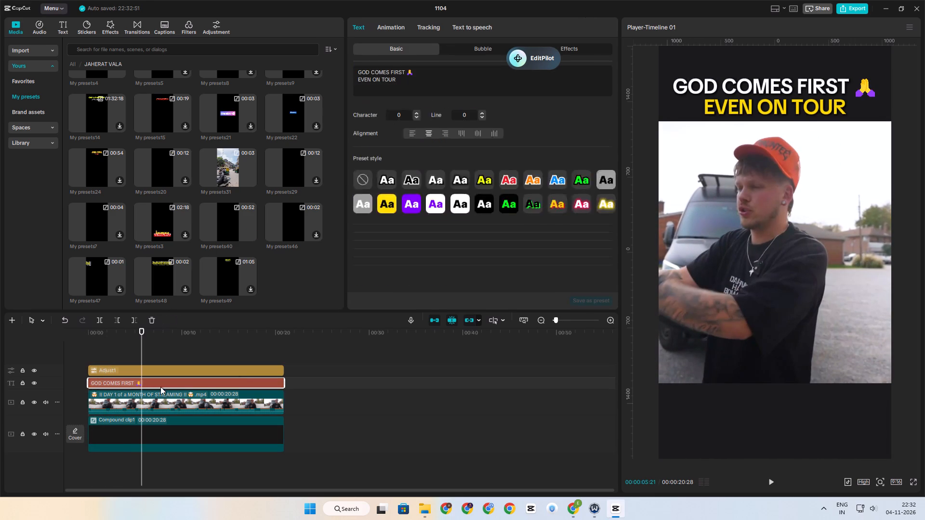
{"action": "left_click_drag", "start_coordinate": [880, 74], "coordinate": [873, 75]}
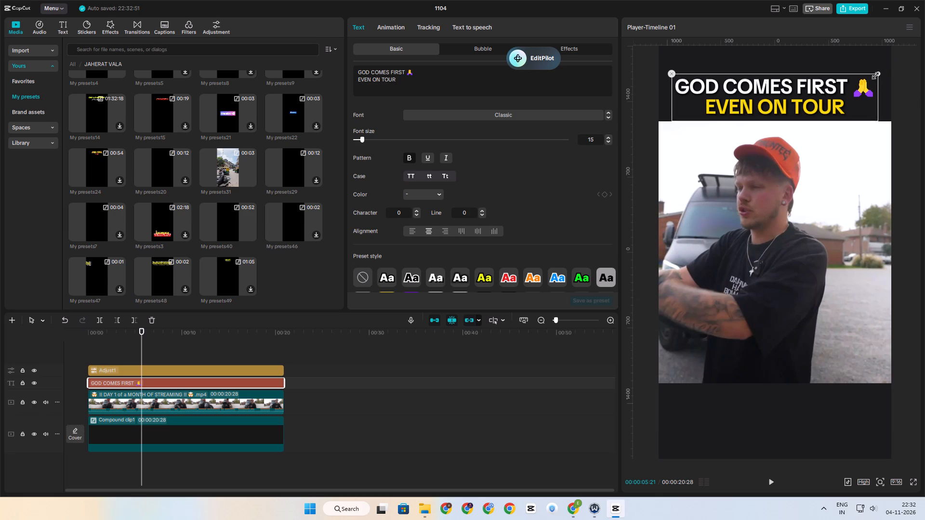
{"action": "left_click_drag", "start_coordinate": [873, 75], "coordinate": [871, 76]}
{"action": "left_click", "coordinate": [822, 85]}
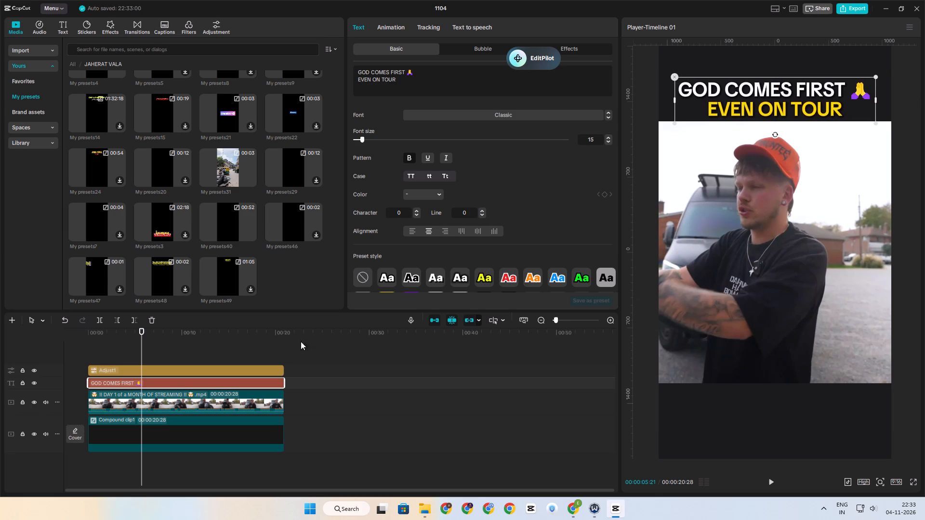
{"action": "left_click", "coordinate": [205, 344]}
{"action": "left_click_drag", "start_coordinate": [205, 344], "coordinate": [0, 343]}
{"action": "key", "text": "space"}
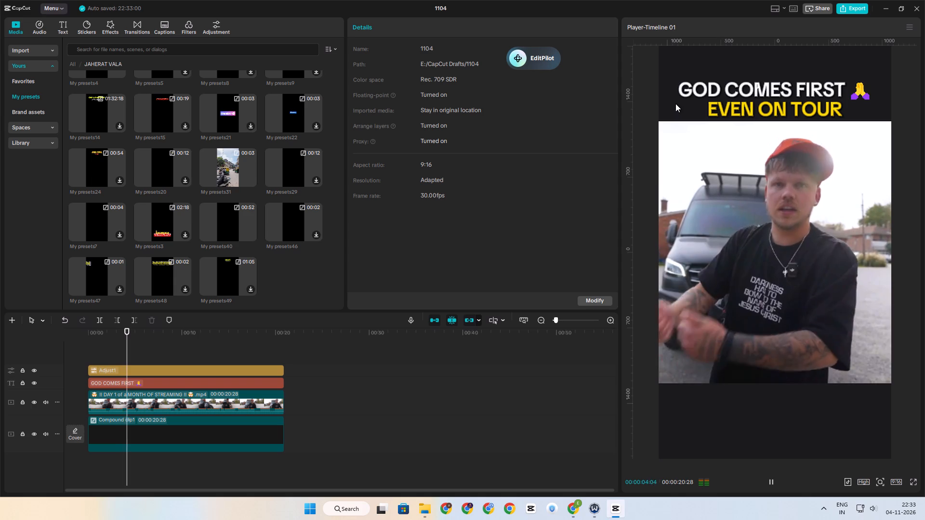
{"action": "key", "text": "space"}
{"action": "key", "text": "space"}
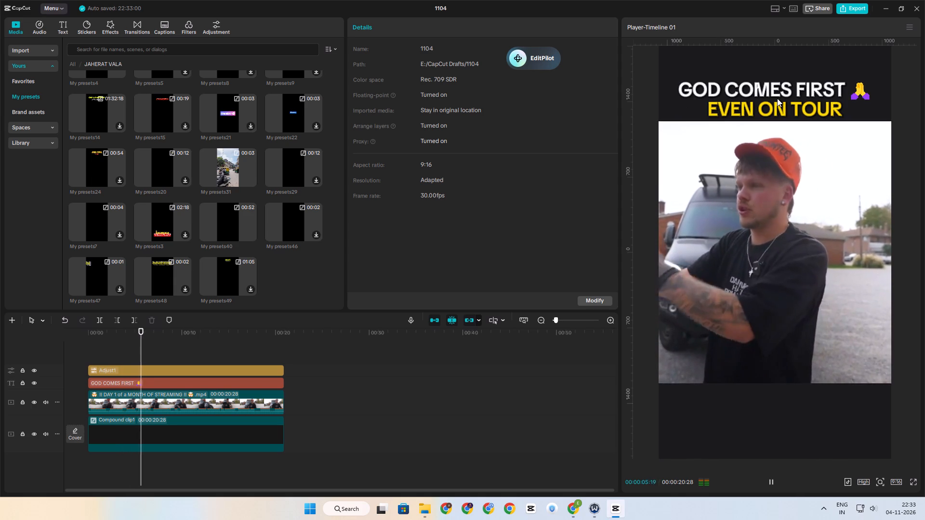
{"action": "key", "text": "space"}
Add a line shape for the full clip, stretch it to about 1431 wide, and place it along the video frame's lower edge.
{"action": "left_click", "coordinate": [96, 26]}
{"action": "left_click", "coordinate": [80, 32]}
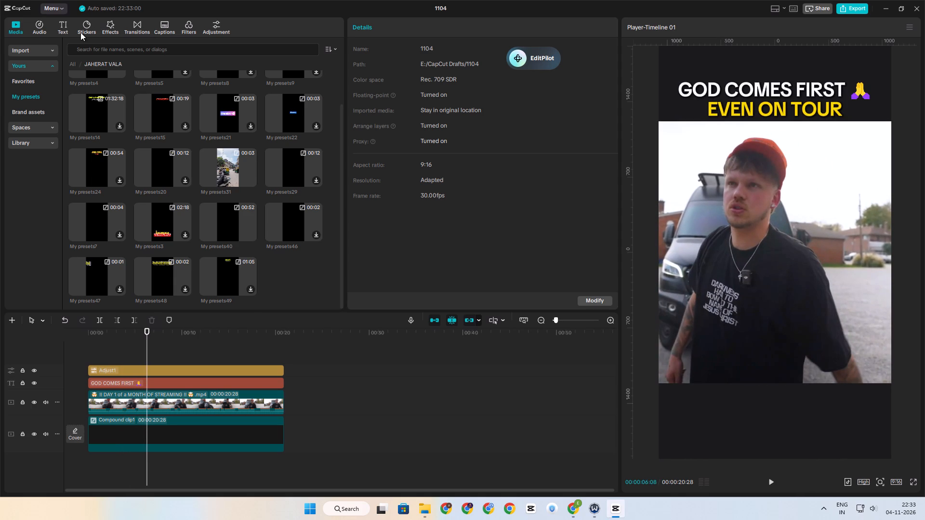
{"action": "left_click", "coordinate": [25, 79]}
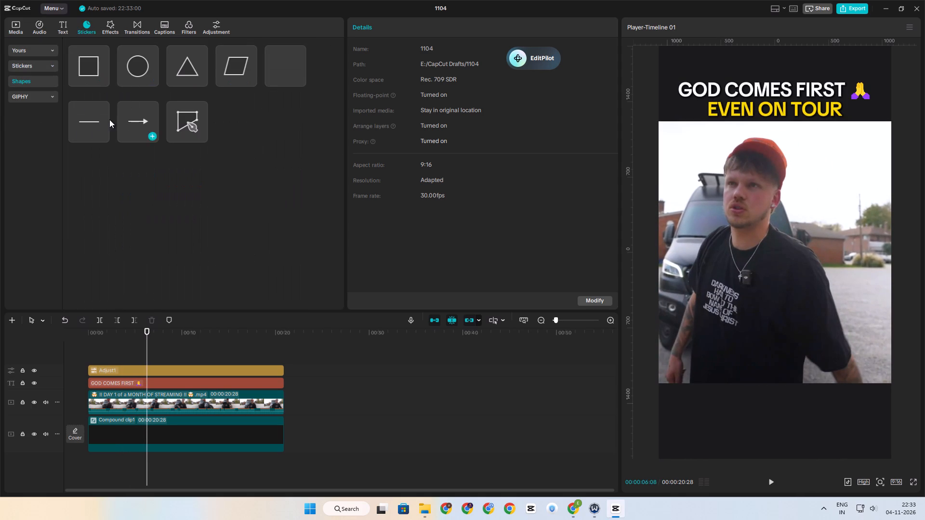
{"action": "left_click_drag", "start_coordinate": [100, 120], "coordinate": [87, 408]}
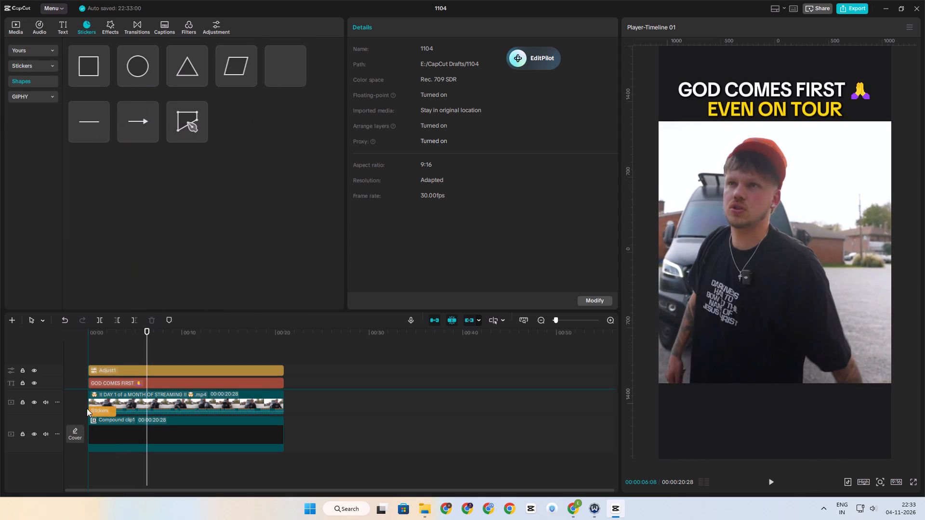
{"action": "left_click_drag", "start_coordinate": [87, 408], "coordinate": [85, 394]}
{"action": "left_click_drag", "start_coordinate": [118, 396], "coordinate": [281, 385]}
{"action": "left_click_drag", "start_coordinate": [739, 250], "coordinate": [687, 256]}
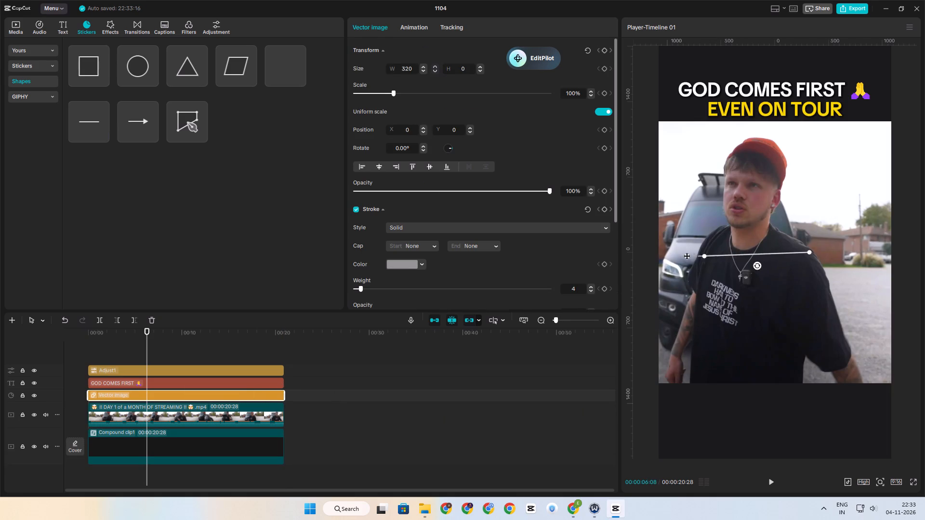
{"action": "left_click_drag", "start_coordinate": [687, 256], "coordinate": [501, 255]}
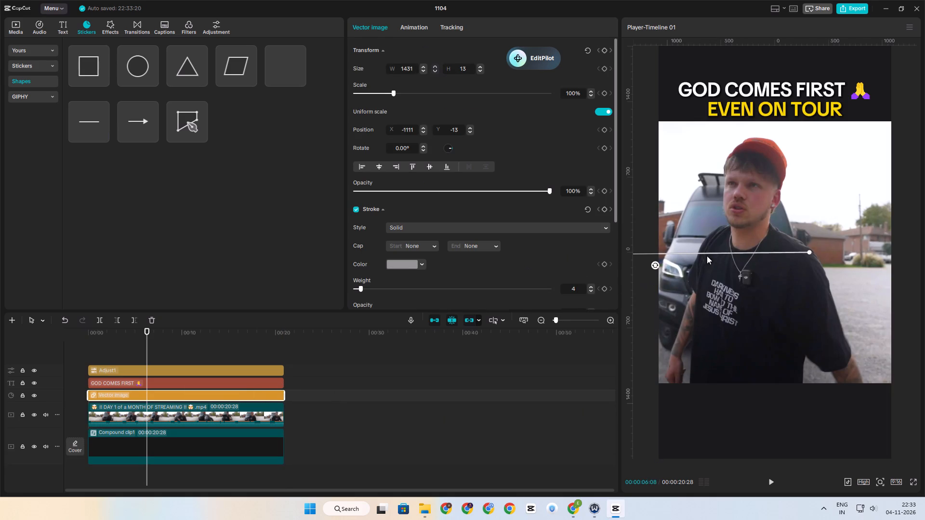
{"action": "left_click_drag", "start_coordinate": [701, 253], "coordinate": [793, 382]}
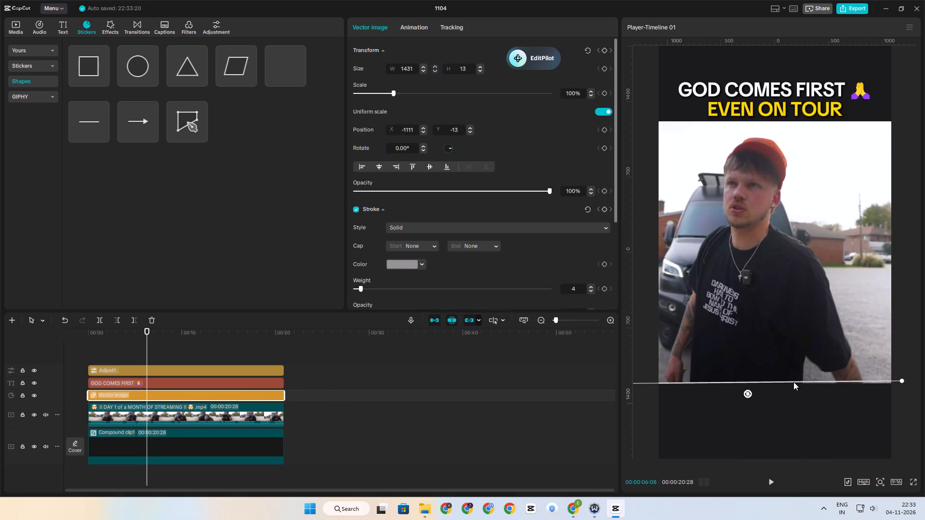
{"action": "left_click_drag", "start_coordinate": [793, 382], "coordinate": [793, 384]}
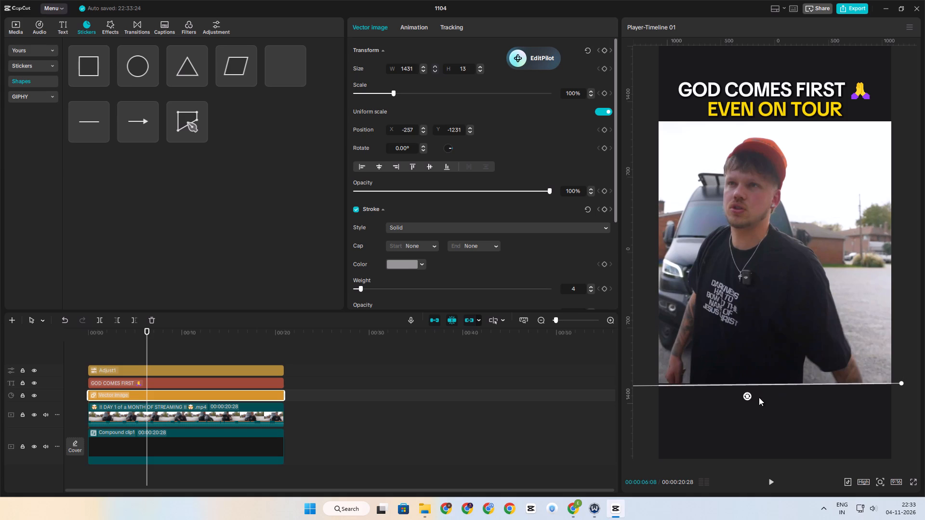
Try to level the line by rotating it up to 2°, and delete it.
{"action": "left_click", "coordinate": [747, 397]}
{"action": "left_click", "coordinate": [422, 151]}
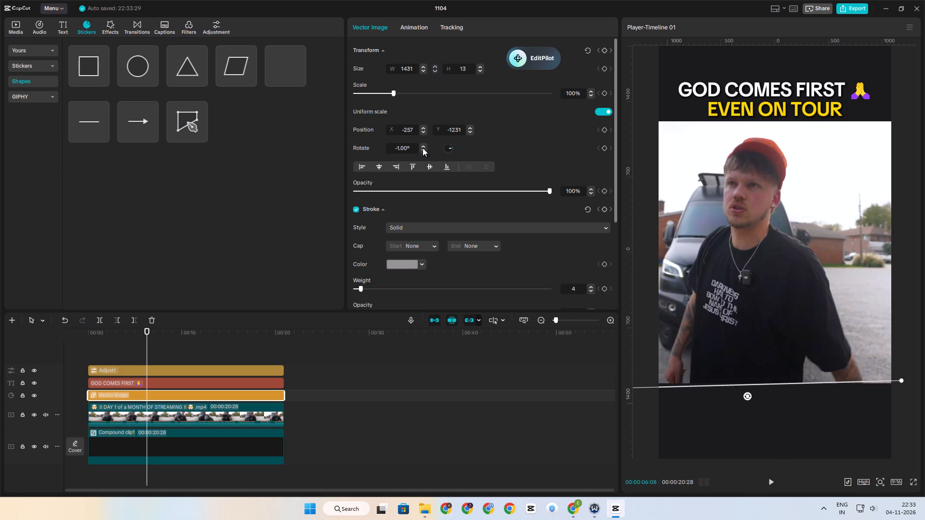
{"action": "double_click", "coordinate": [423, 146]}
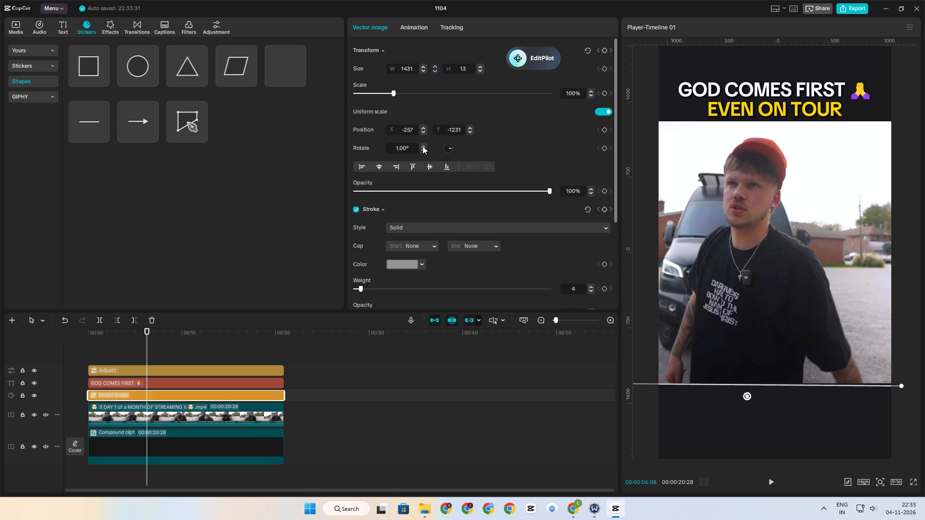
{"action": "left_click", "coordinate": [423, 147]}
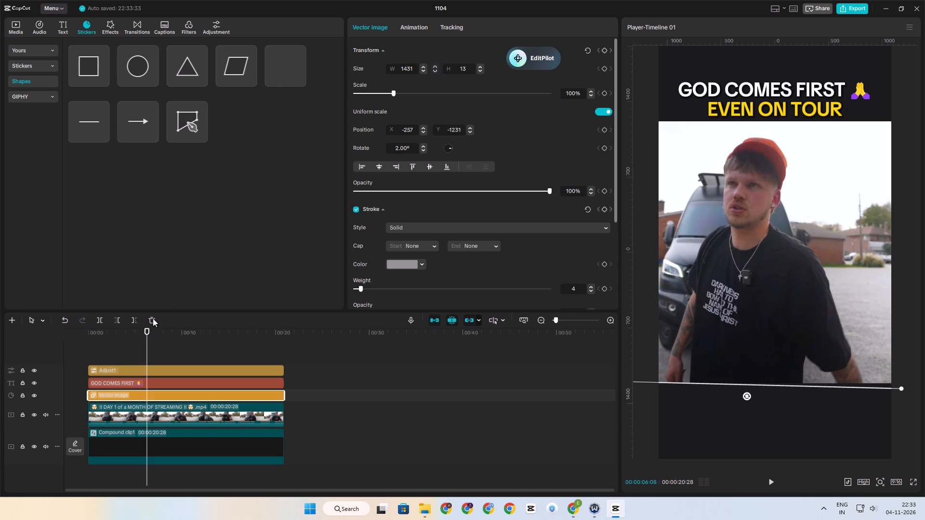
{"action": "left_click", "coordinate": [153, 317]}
Add a square shape at the timeline start above the adjustment layer and extend it to the video's end.
{"action": "left_click_drag", "start_coordinate": [97, 57], "coordinate": [85, 397]}
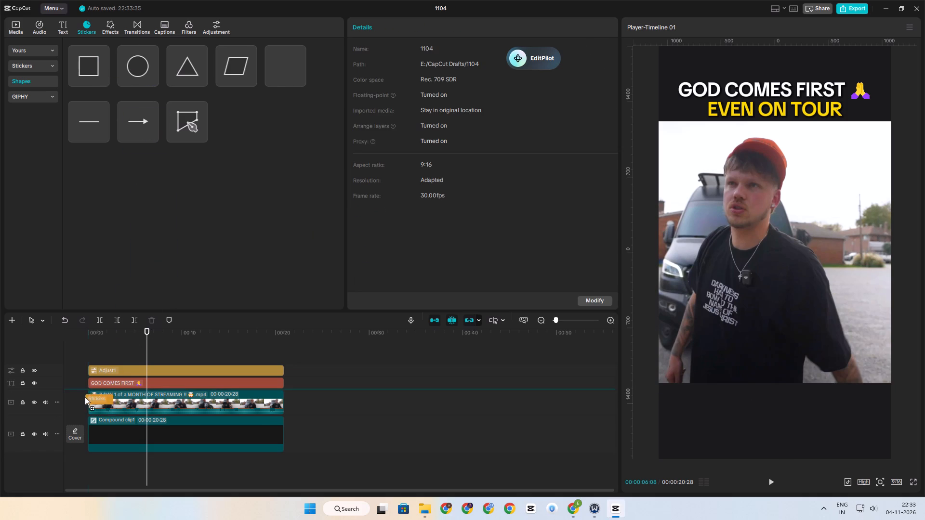
{"action": "left_click_drag", "start_coordinate": [85, 397], "coordinate": [83, 389]}
{"action": "left_click_drag", "start_coordinate": [115, 370], "coordinate": [220, 367]}
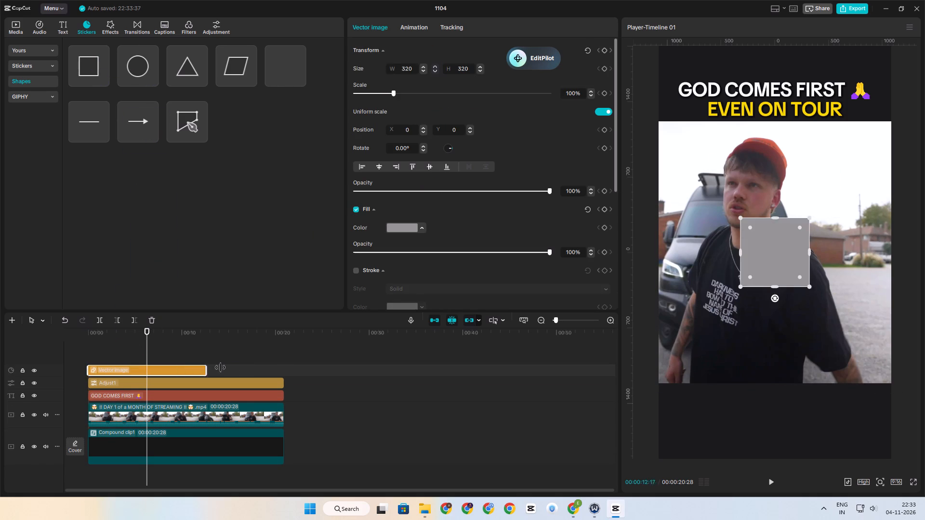
{"action": "left_click_drag", "start_coordinate": [220, 367], "coordinate": [283, 362]}
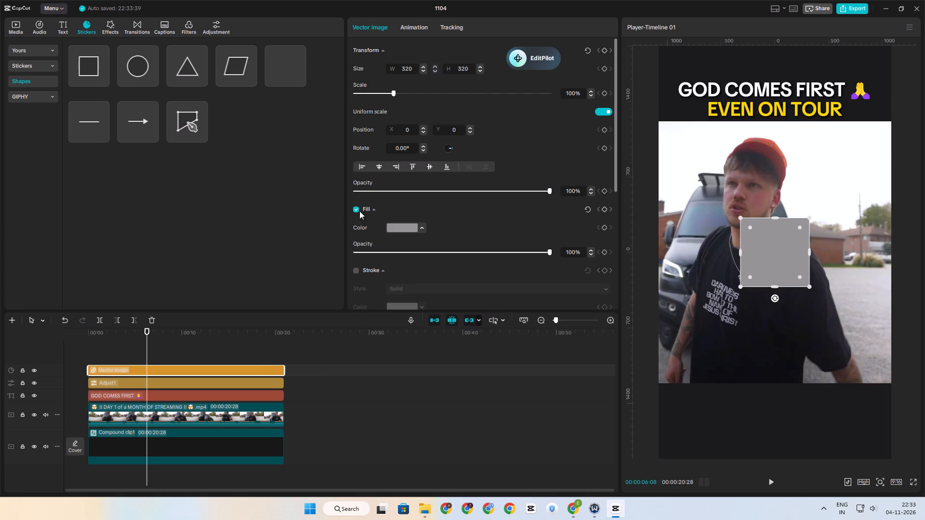
Switch the square from fill to stroke and stretch it to the video's top and bottom edges and beyond the canvas sides.
{"action": "left_click", "coordinate": [357, 210]}
{"action": "left_click", "coordinate": [357, 270]}
{"action": "scroll", "coordinate": [400, 267], "scroll_direction": "down", "scroll_amount": 1}
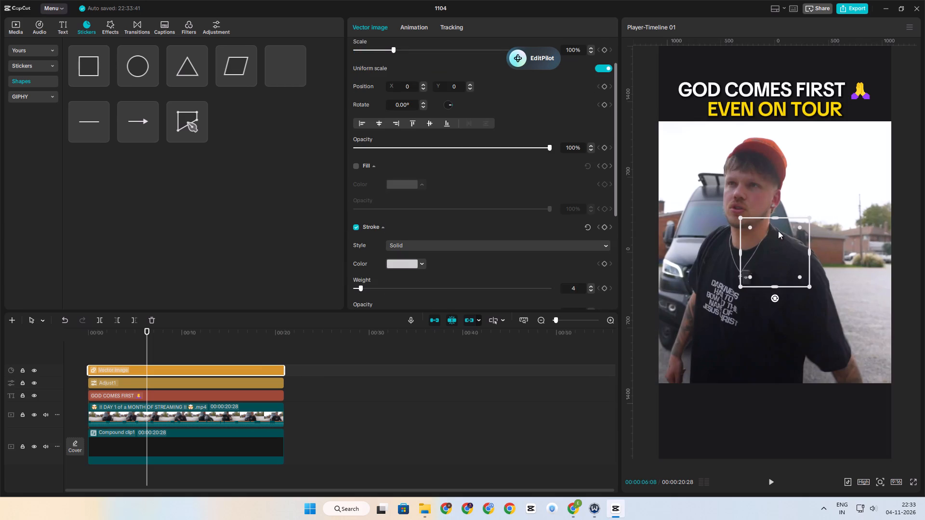
{"action": "left_click_drag", "start_coordinate": [776, 217], "coordinate": [806, 119]}
{"action": "left_click_drag", "start_coordinate": [809, 251], "coordinate": [862, 244]}
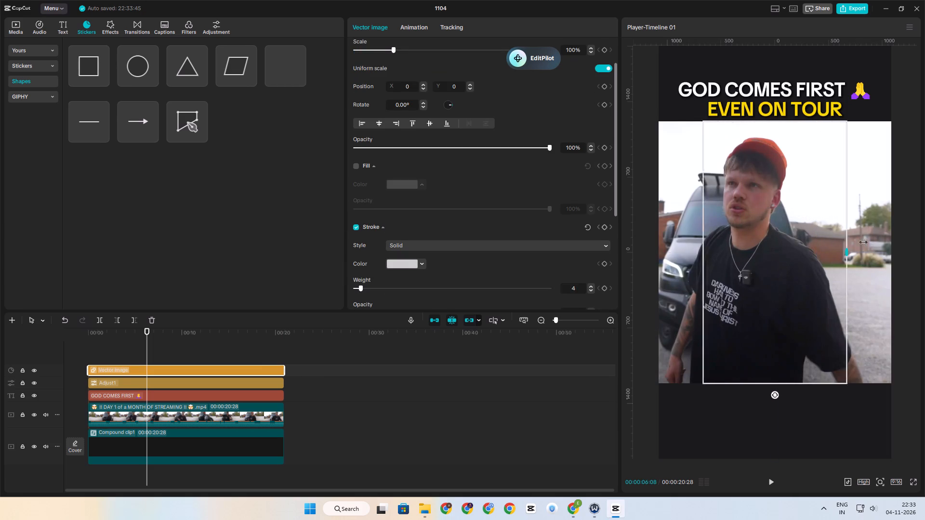
{"action": "left_click_drag", "start_coordinate": [862, 244], "coordinate": [904, 239]}
Set the shape's stroke color to red FF0000 and play the opening seconds from the start.
{"action": "left_click", "coordinate": [421, 269]}
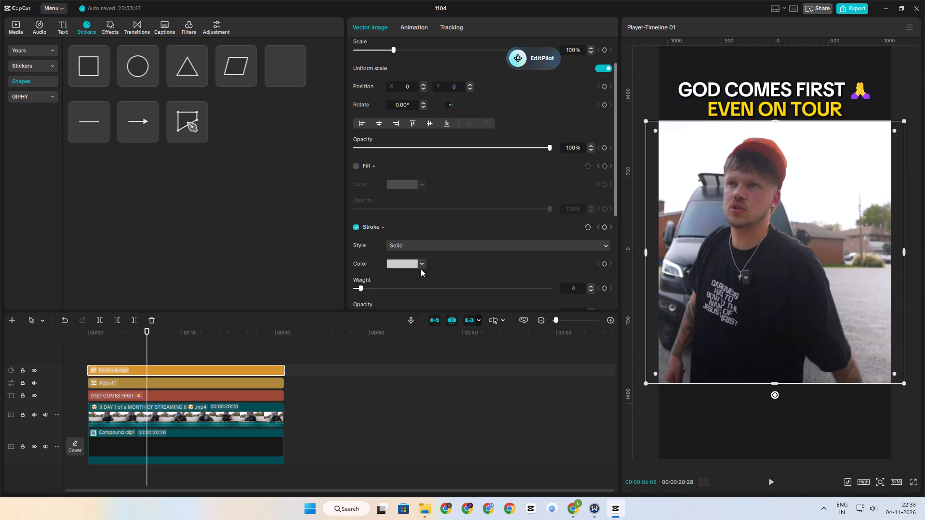
{"action": "left_click_drag", "start_coordinate": [409, 322], "coordinate": [531, 263]}
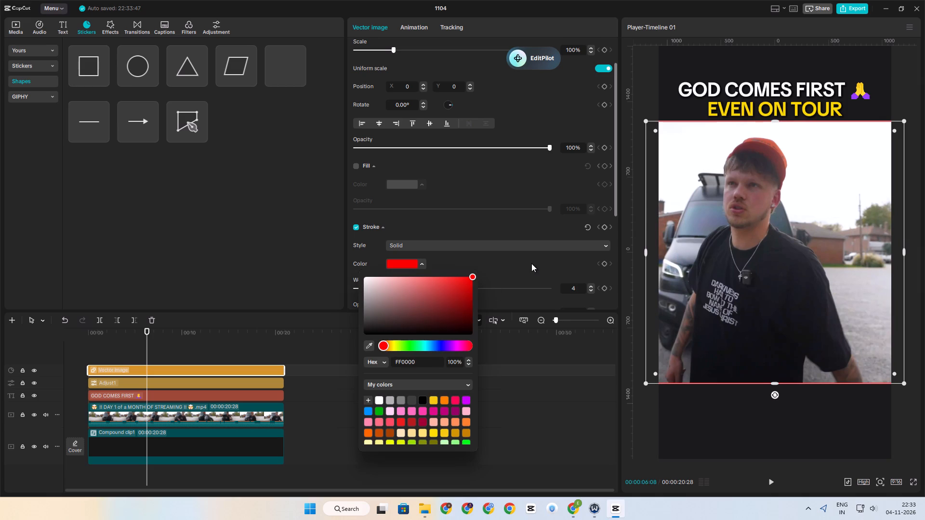
{"action": "left_click_drag", "start_coordinate": [531, 263], "coordinate": [504, 264]}
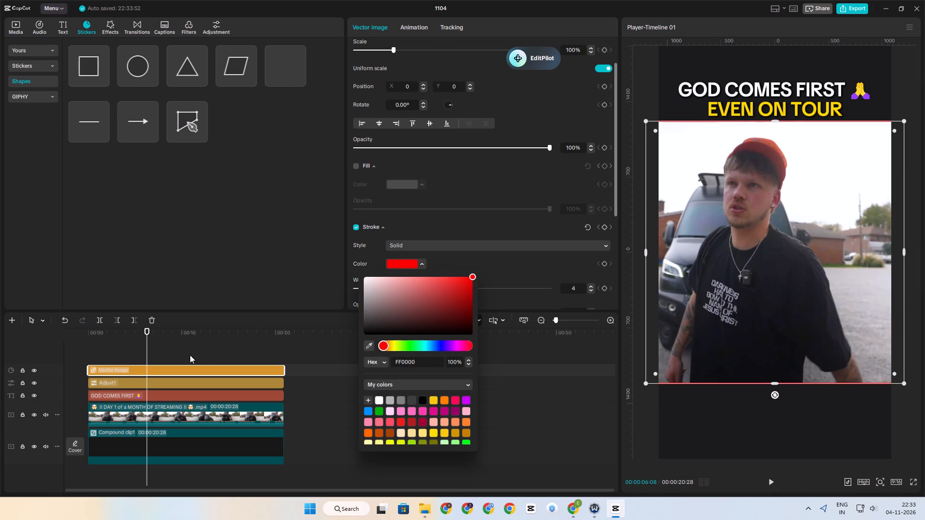
{"action": "left_click", "coordinate": [190, 355]}
{"action": "left_click_drag", "start_coordinate": [190, 355], "coordinate": [0, 351]}
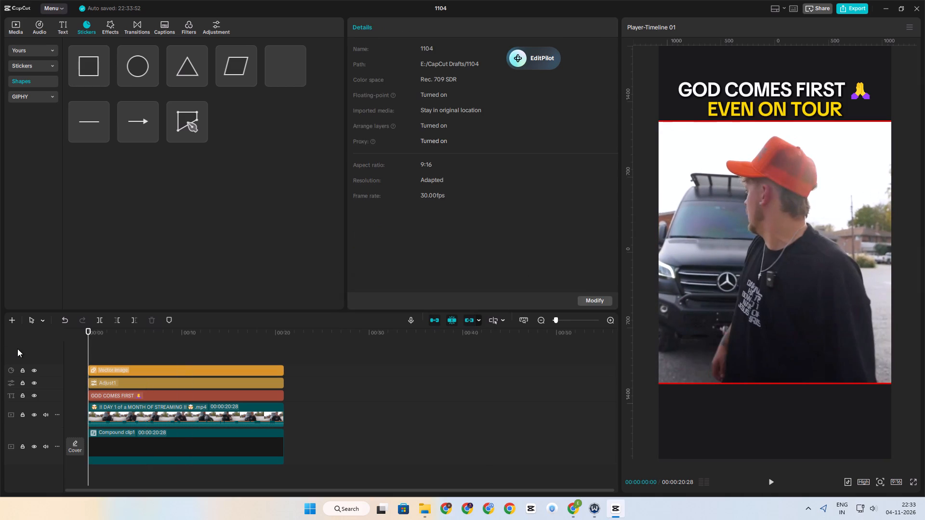
{"action": "key", "text": "space"}
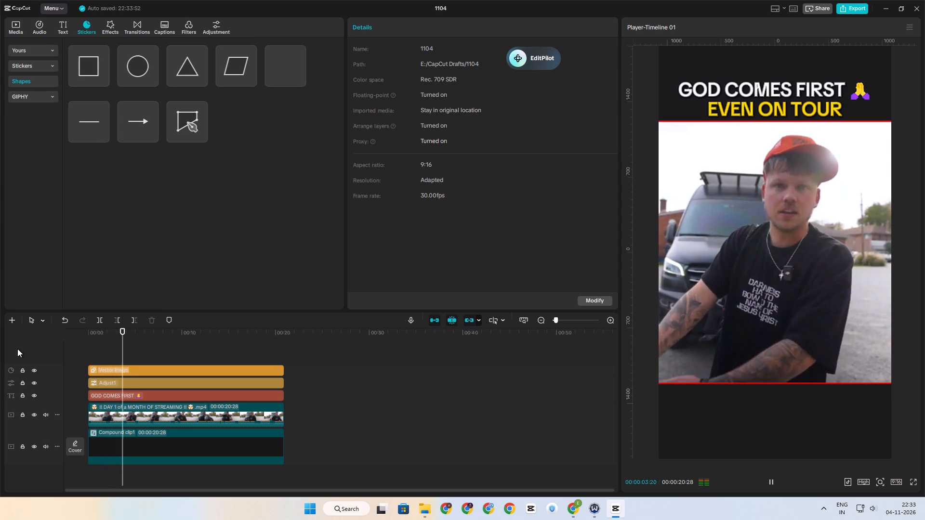
{"action": "key", "text": "space"}
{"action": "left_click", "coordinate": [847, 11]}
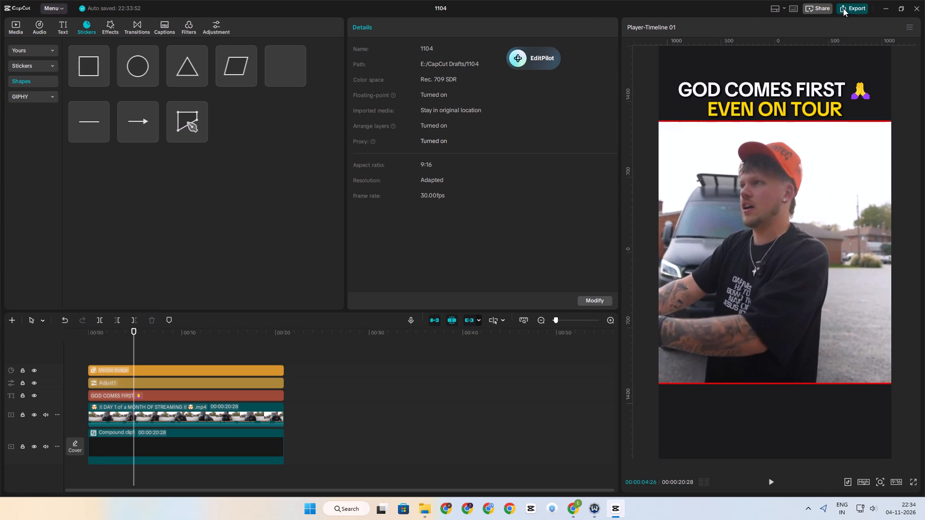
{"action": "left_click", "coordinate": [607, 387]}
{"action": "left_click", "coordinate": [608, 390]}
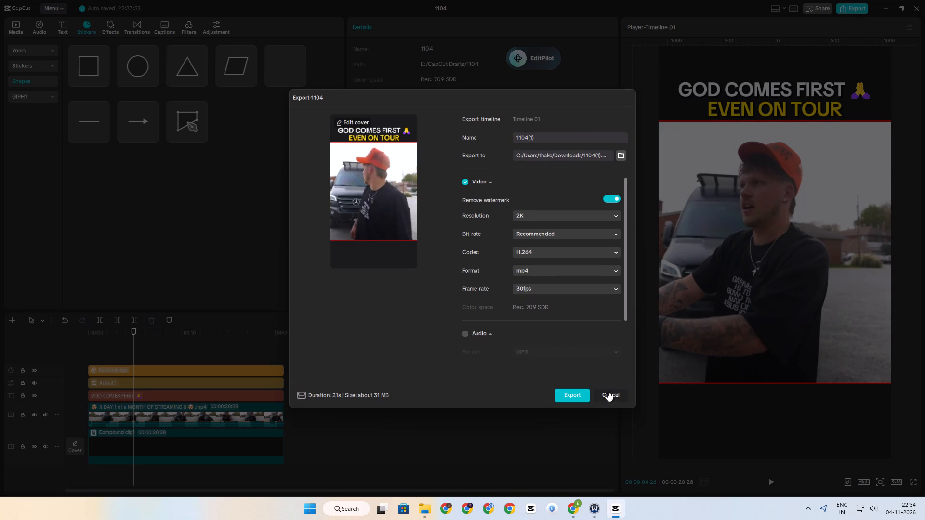
Export the video as 1104(1) in 2K, H.264, mp4 at 30fps, and close the export dialog when it finishes.
{"action": "left_click", "coordinate": [856, 9]}
{"action": "left_click", "coordinate": [571, 397]}
{"action": "left_click", "coordinate": [605, 358]}
{"action": "left_click", "coordinate": [608, 353]}
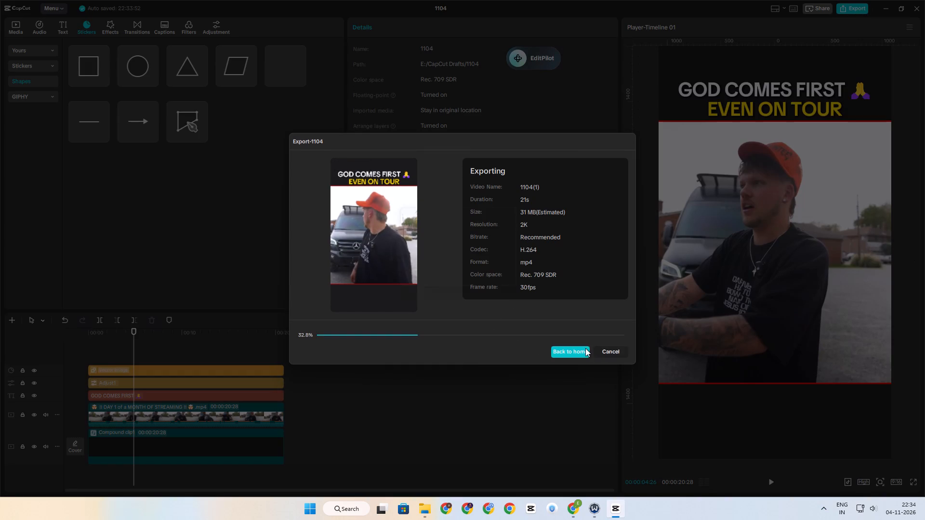
{"action": "left_click", "coordinate": [433, 279]}
{"action": "left_click", "coordinate": [573, 398]}
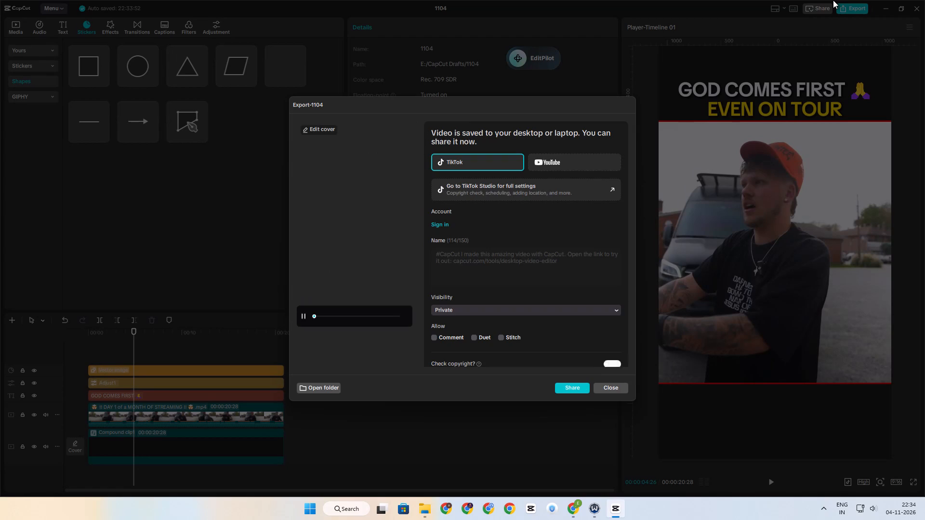
{"action": "left_click", "coordinate": [607, 393]}
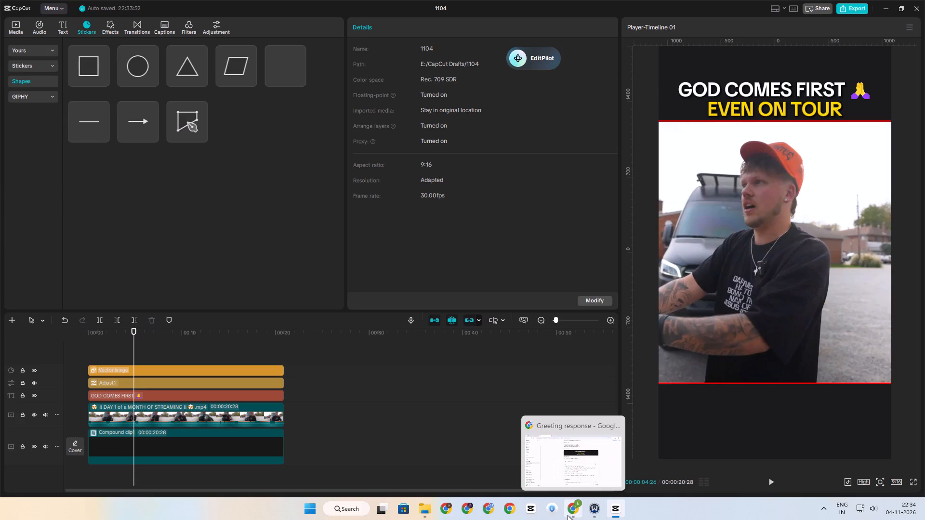
Open the AutoCap editor in Chrome and choose the video 1104(1) from Downloads for upload.
{"action": "left_click", "coordinate": [508, 515]}
{"action": "left_click", "coordinate": [586, 328]}
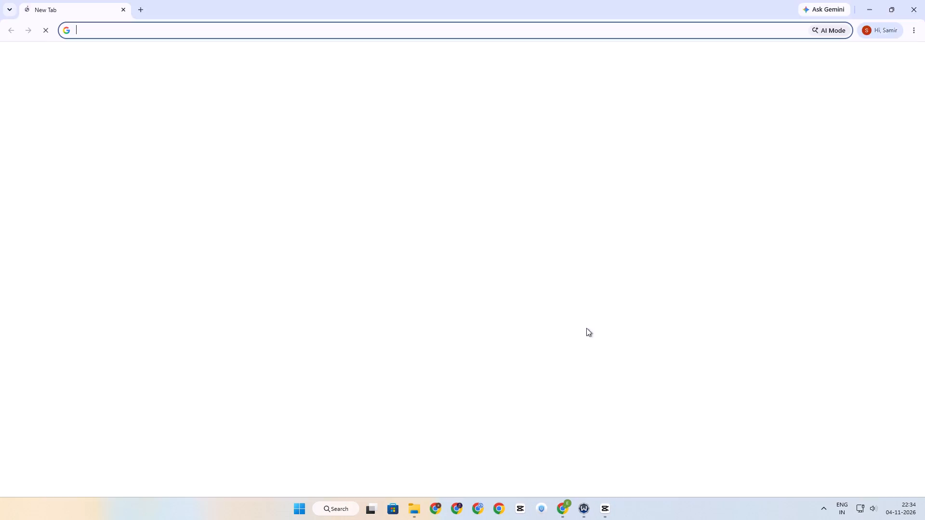
{"action": "double_click", "coordinate": [350, 265]}
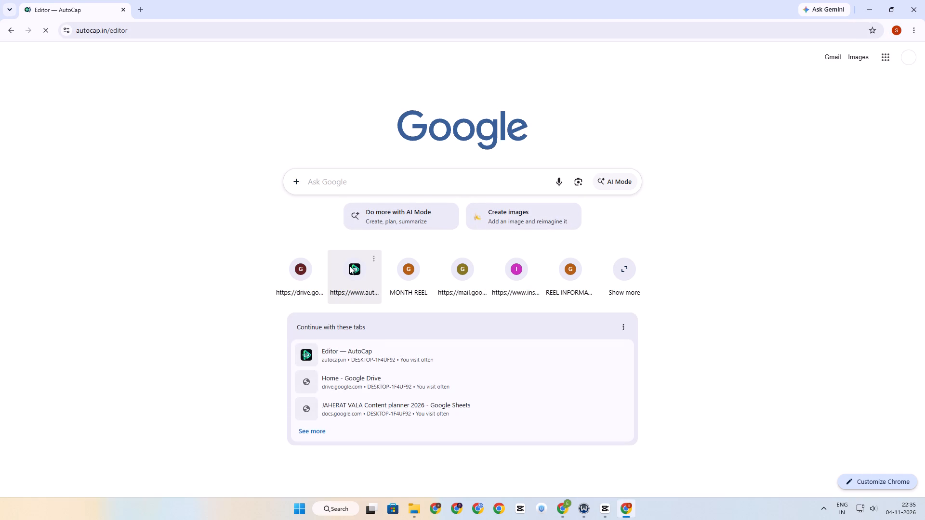
{"action": "left_click", "coordinate": [499, 181]}
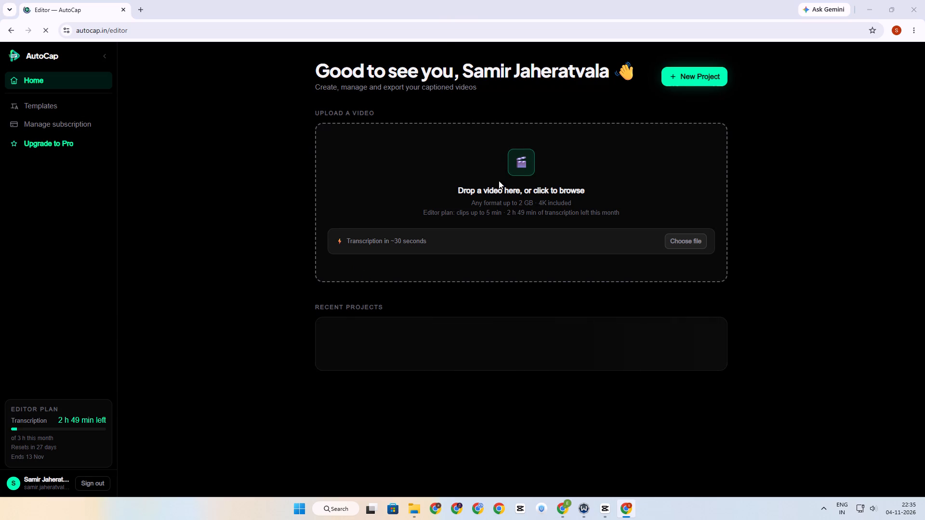
{"action": "double_click", "coordinate": [141, 100]}
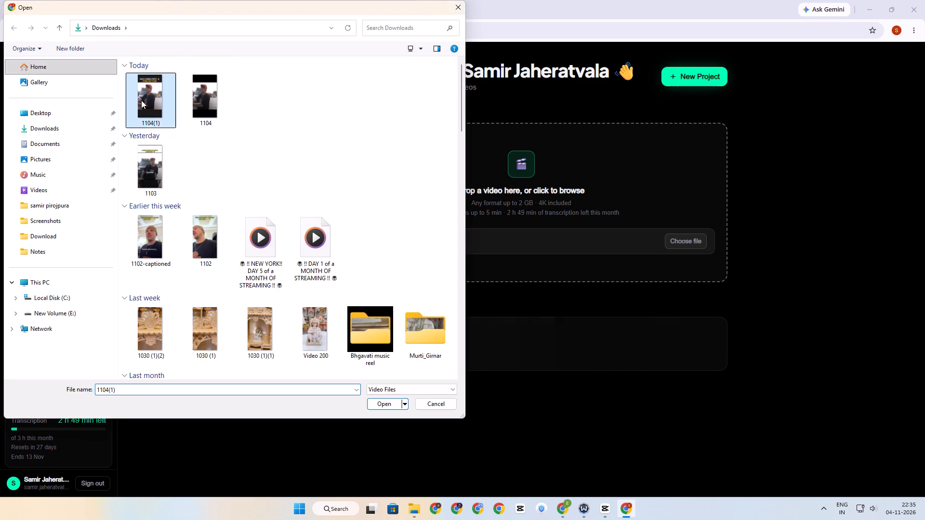
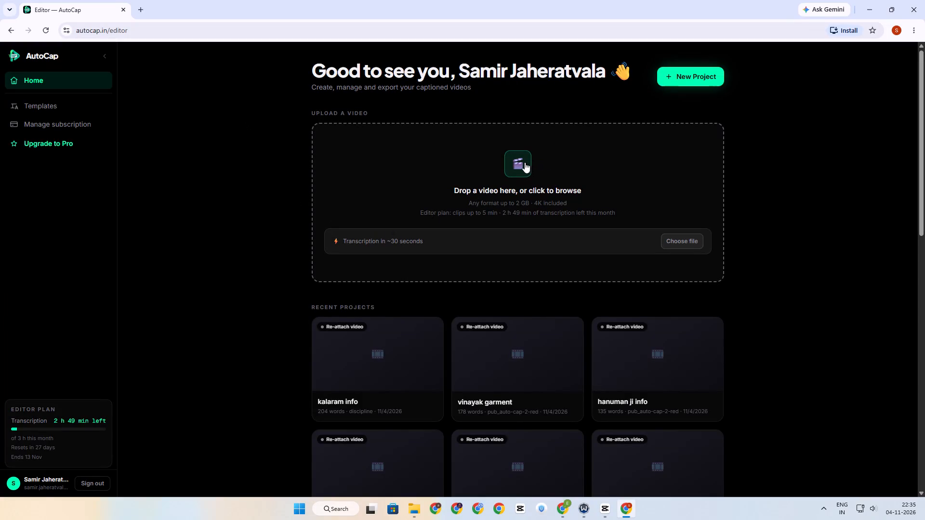
Upload the video 1104(1) from Downloads and generate its transcription with auto-detected language in Romanised (Latin) writing.
{"action": "left_click", "coordinate": [510, 160]}
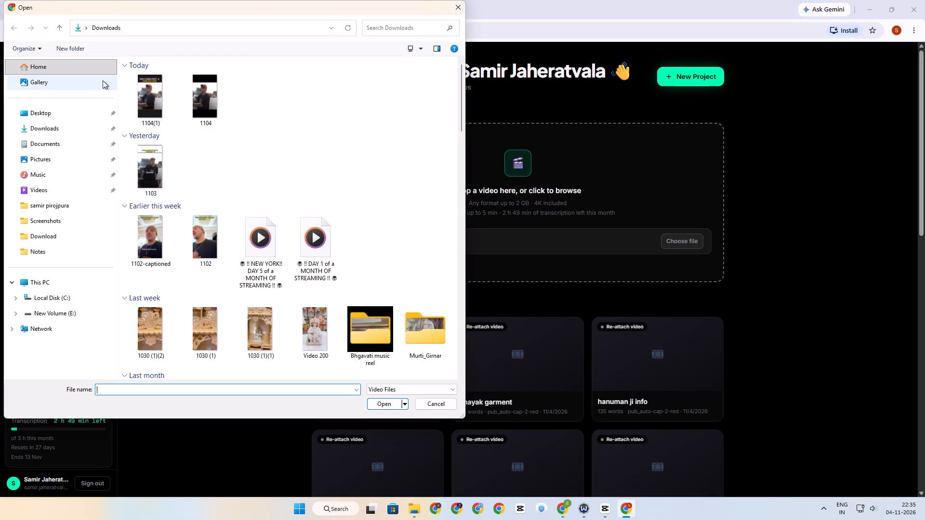
{"action": "double_click", "coordinate": [144, 93]}
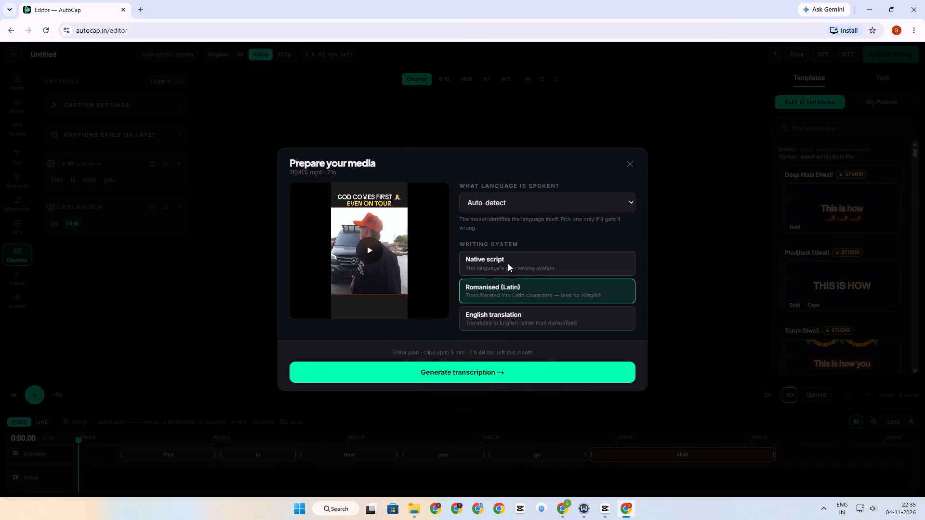
{"action": "left_click", "coordinate": [521, 367]}
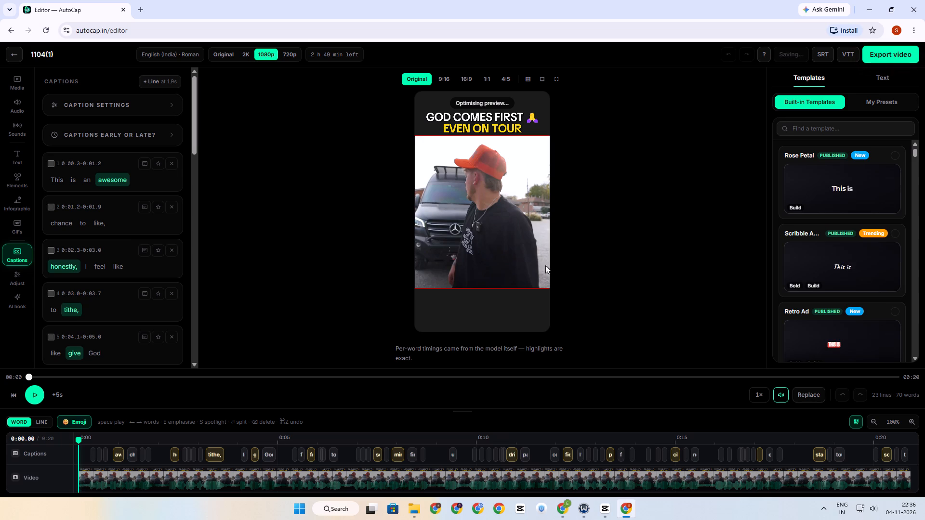
Apply the Romantic Couple caption template and play the captioned video from the start to about nine seconds to check it.
{"action": "scroll", "coordinate": [857, 329], "scroll_direction": "down", "scroll_amount": 4}
{"action": "left_click", "coordinate": [840, 243]}
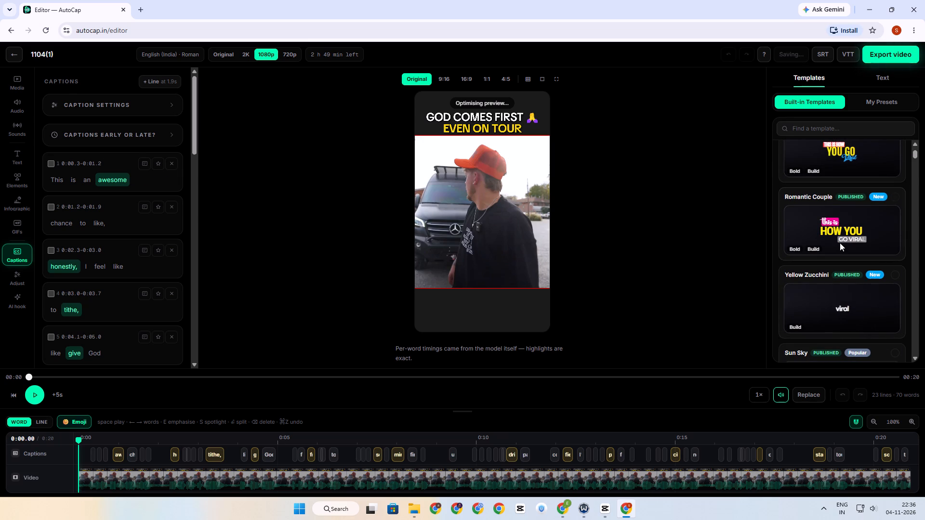
{"action": "key", "text": "space"}
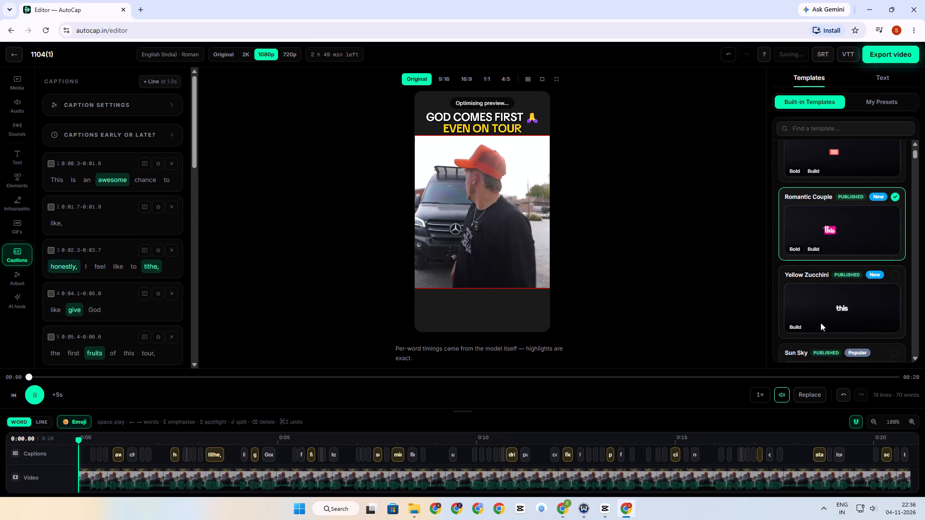
{"action": "key", "text": "space"}
{"action": "key", "text": "space"}
{"action": "key", "text": "space"}
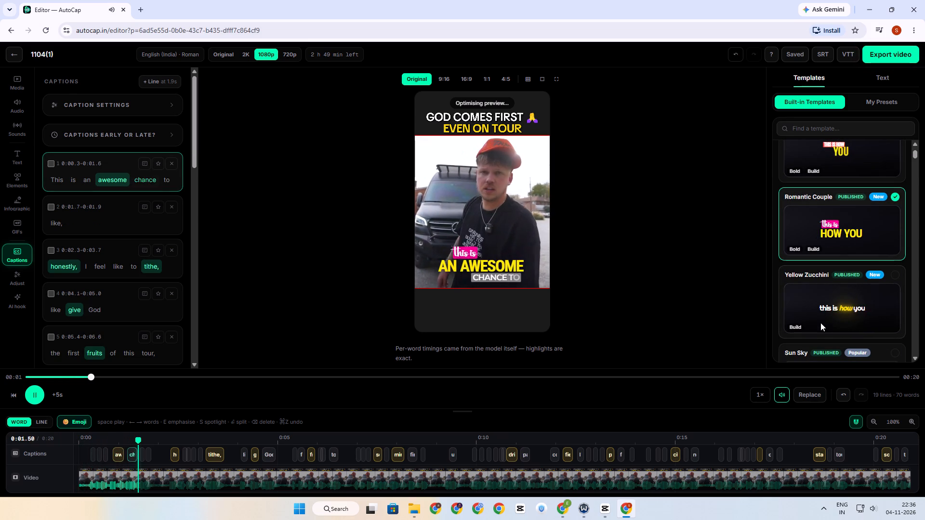
{"action": "key", "text": "space"}
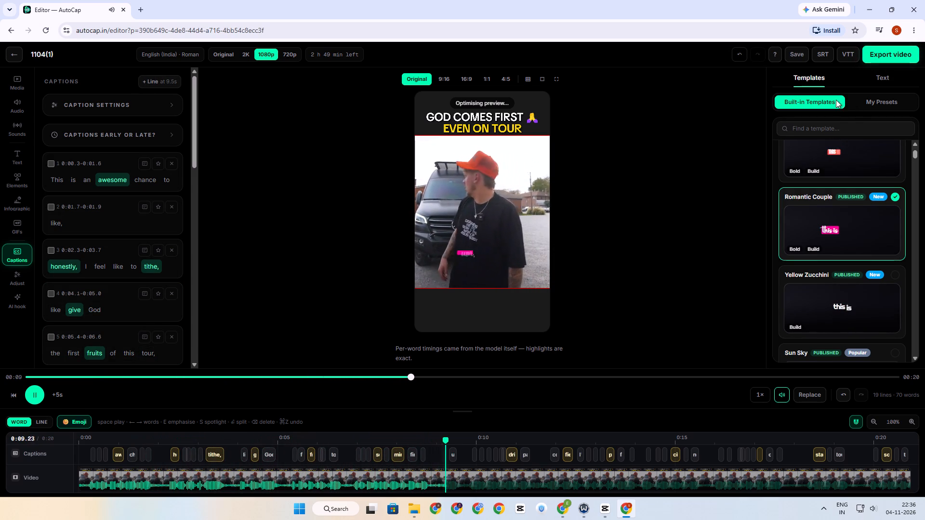
{"action": "key", "text": "space"}
Set the output resolution to 2K and start exporting the captioned video.
{"action": "left_click", "coordinate": [246, 54]}
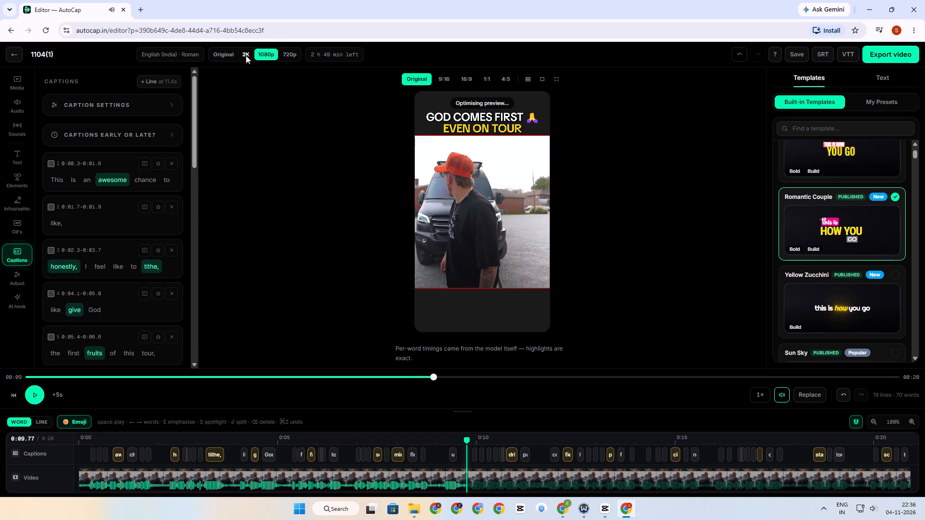
{"action": "left_click", "coordinate": [885, 61]}
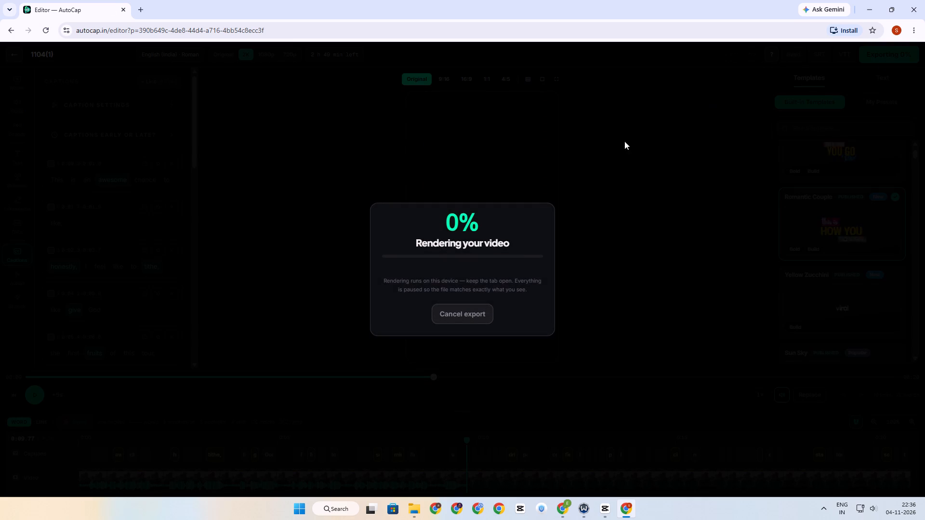